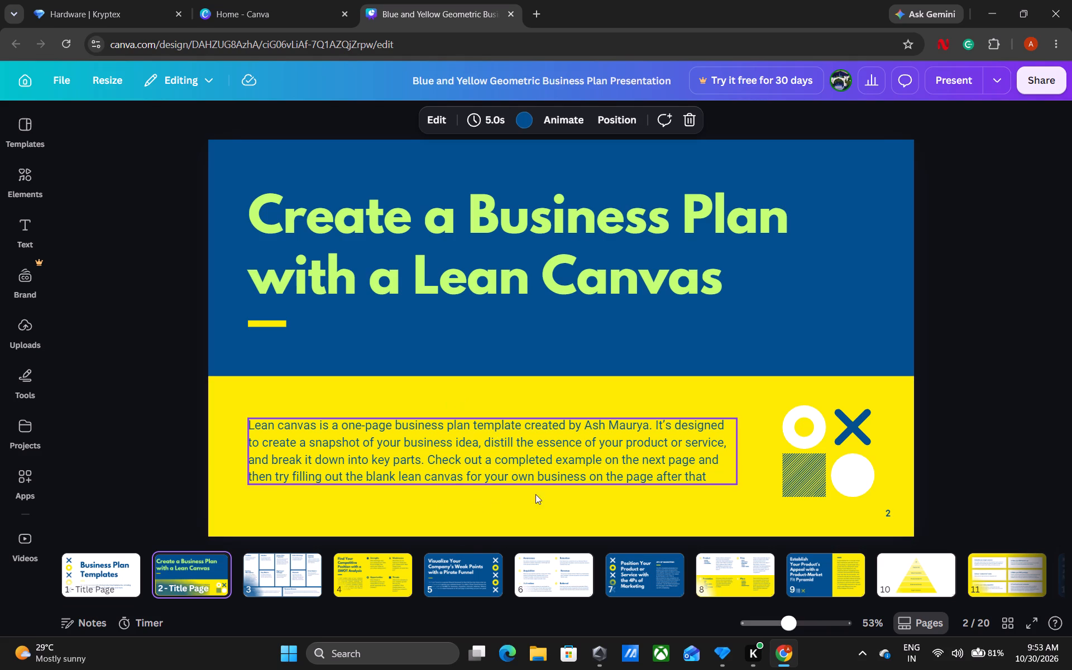
Shift the yellow block on page 2 slightly down and to the left.
left_click_drag(591, 502, 582, 511)
left_click(587, 503)
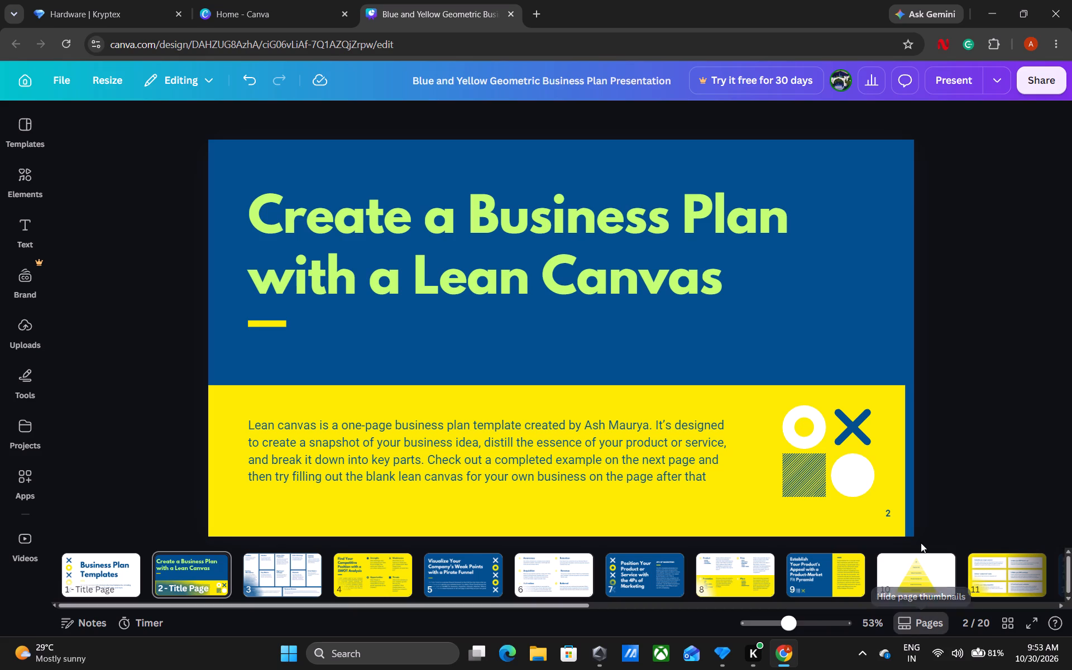
Replace page 8 with the Business Meeting cover page from the black and orange gym presentation template.
left_click(545, 568)
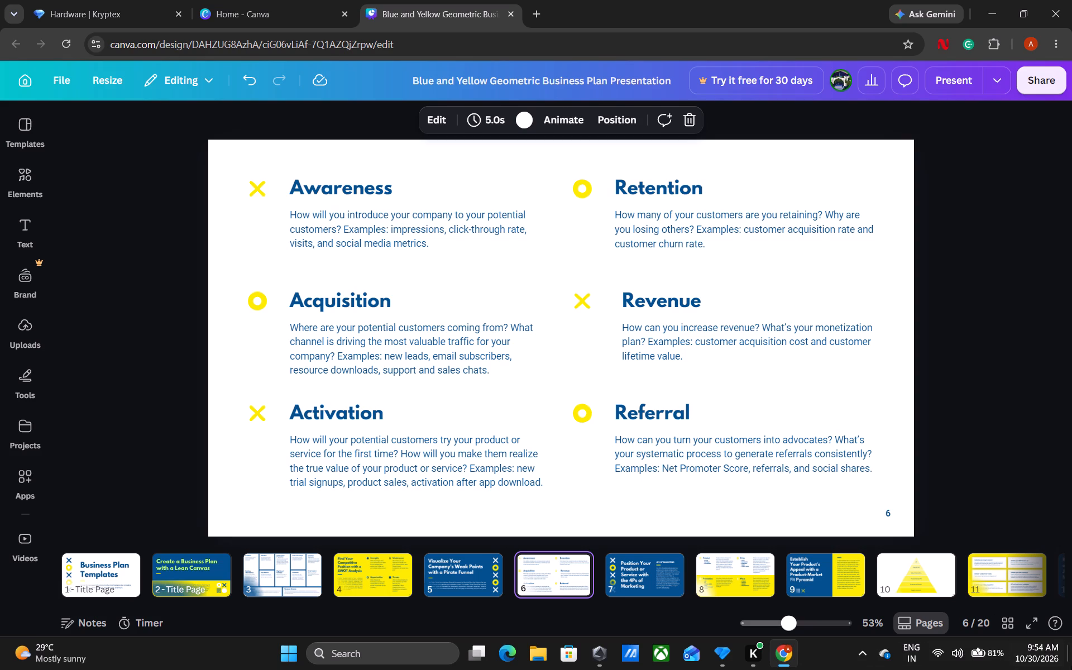
left_click(753, 579)
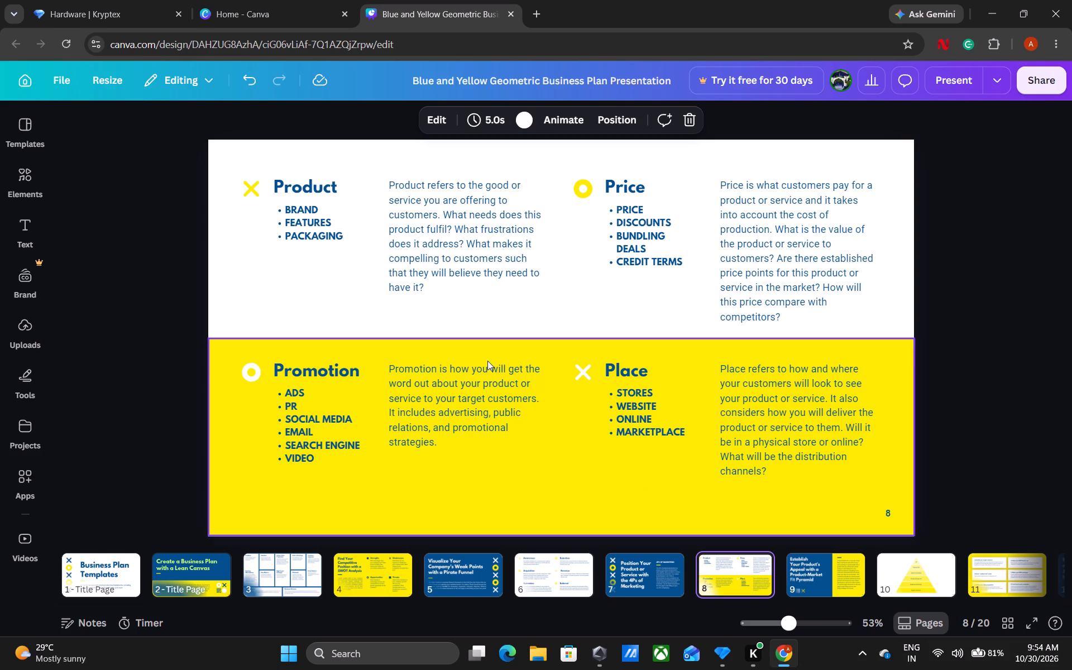
left_click(12, 141)
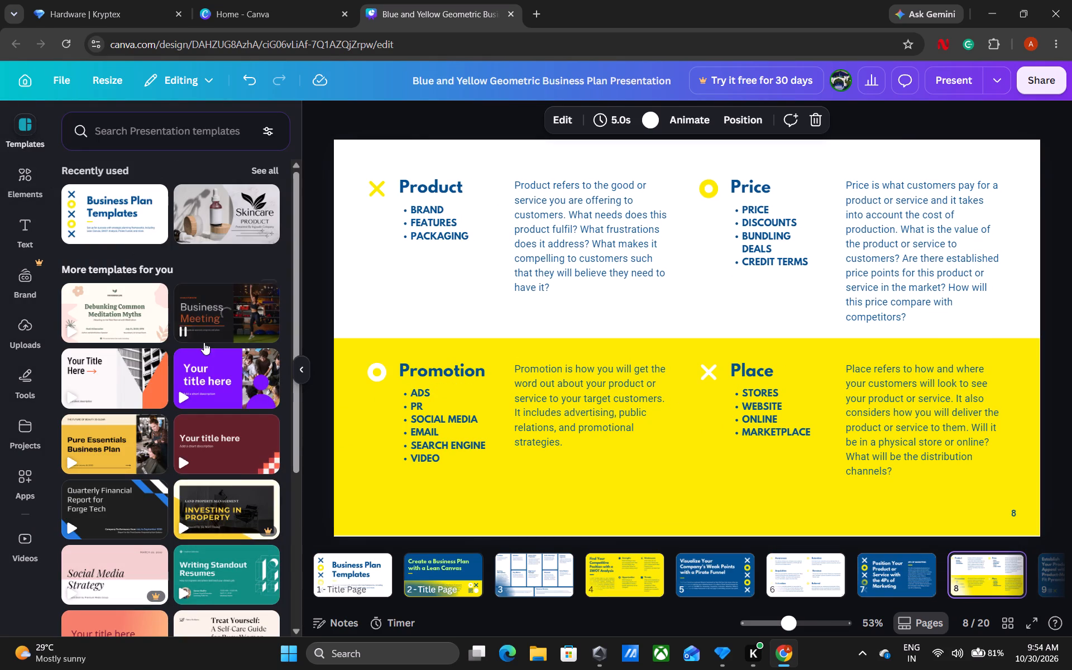
left_click(232, 313)
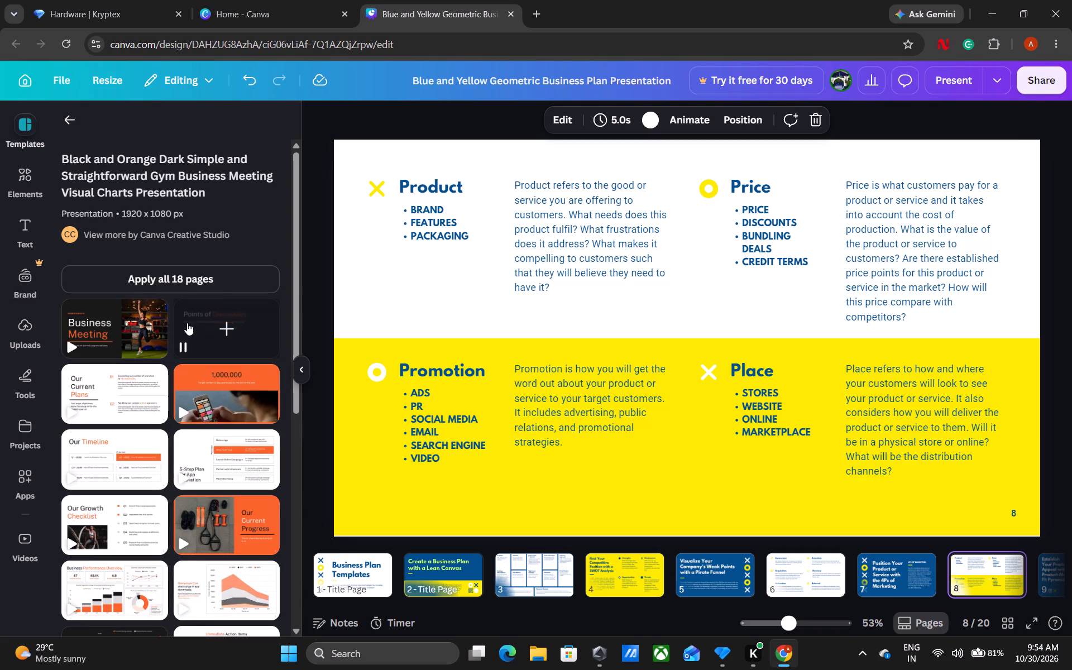
left_click(142, 329)
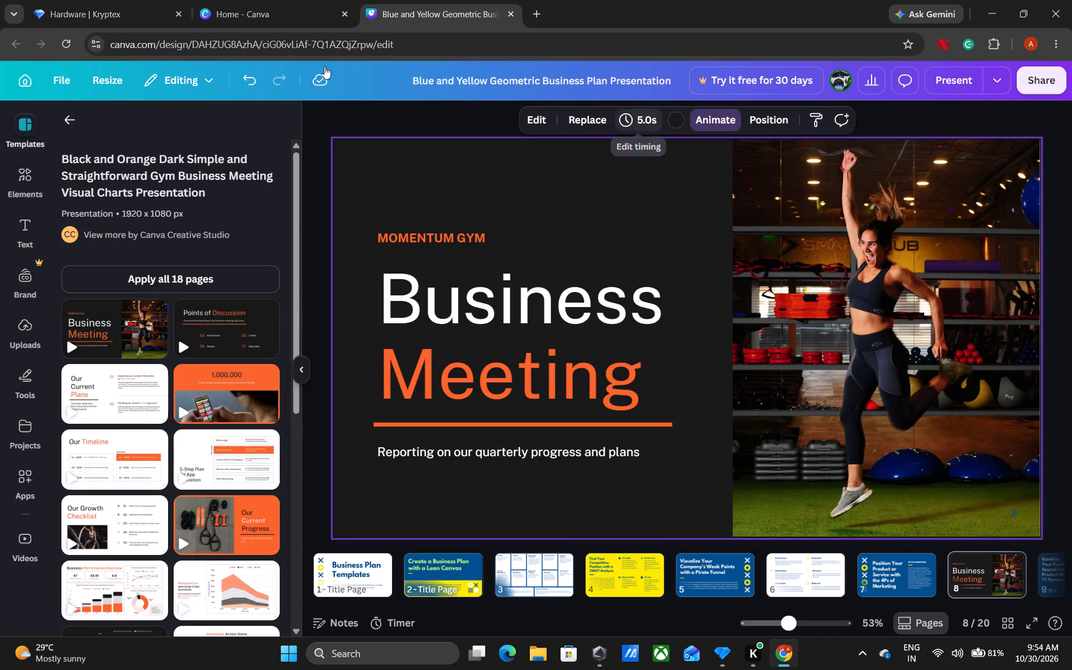
Go back to the home page and move the custom-size video named Untitled Design to the trash.
left_click(20, 76)
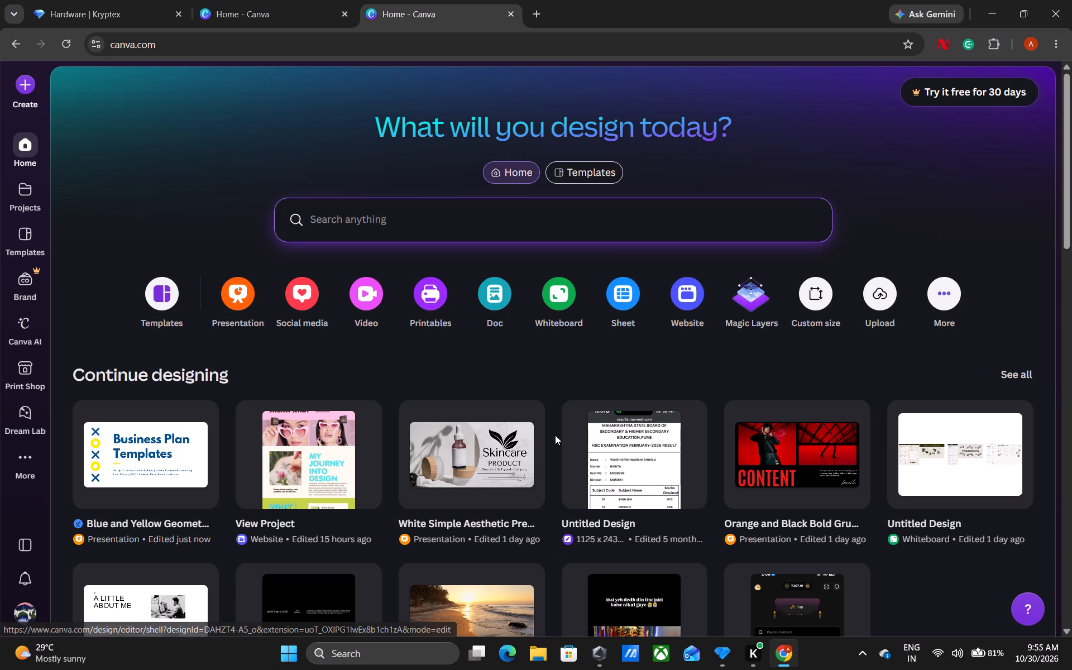
scroll(555, 435, "down", 1)
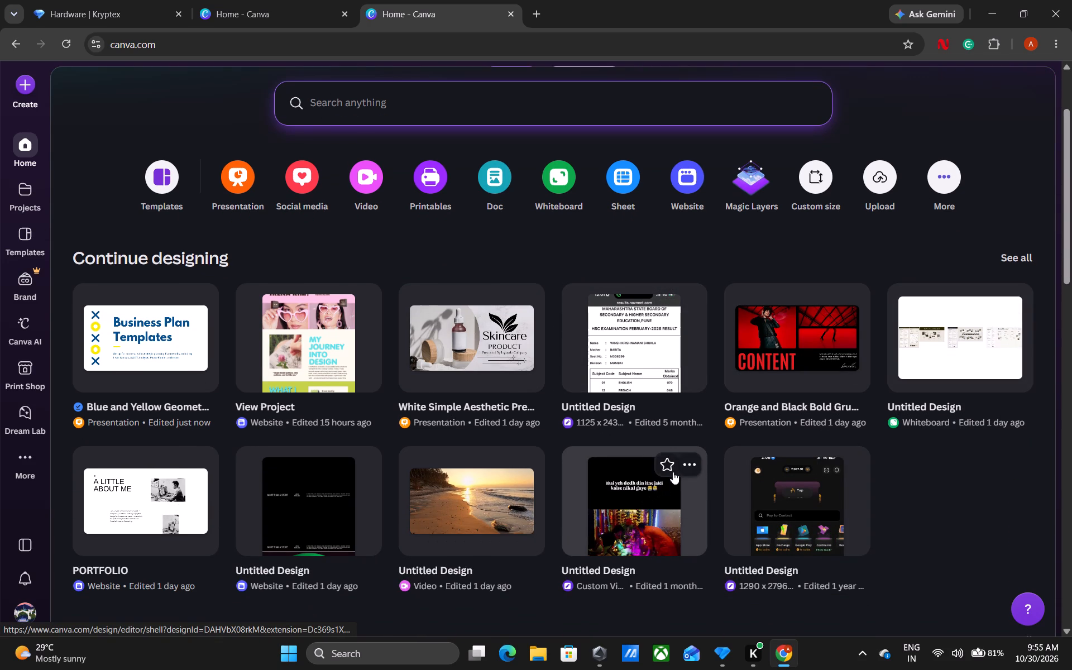
left_click(686, 463)
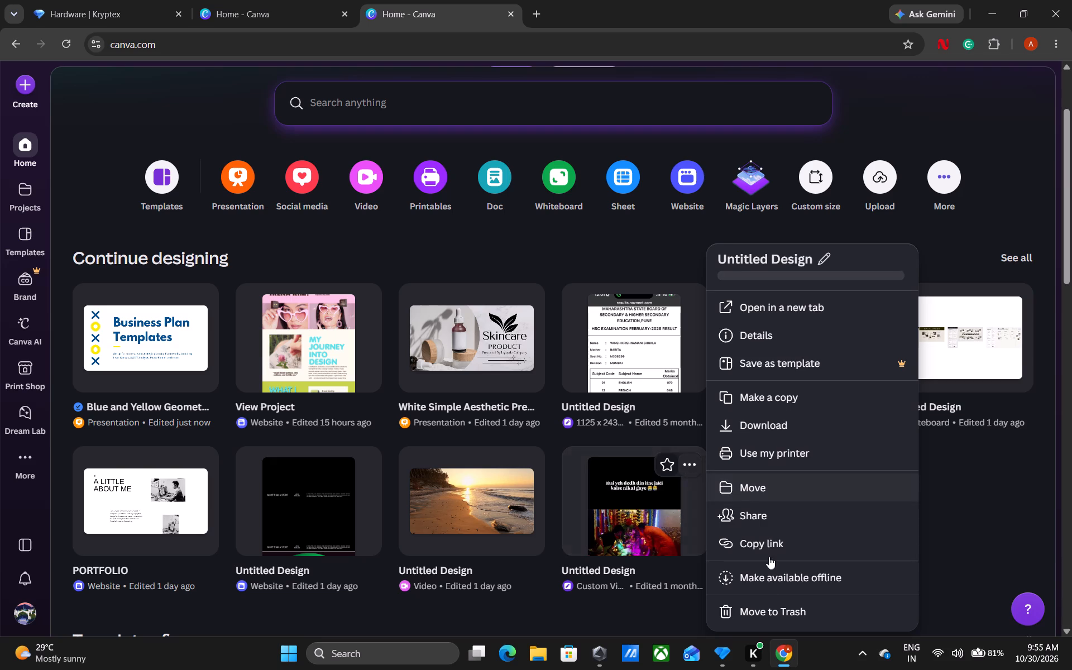
left_click(763, 613)
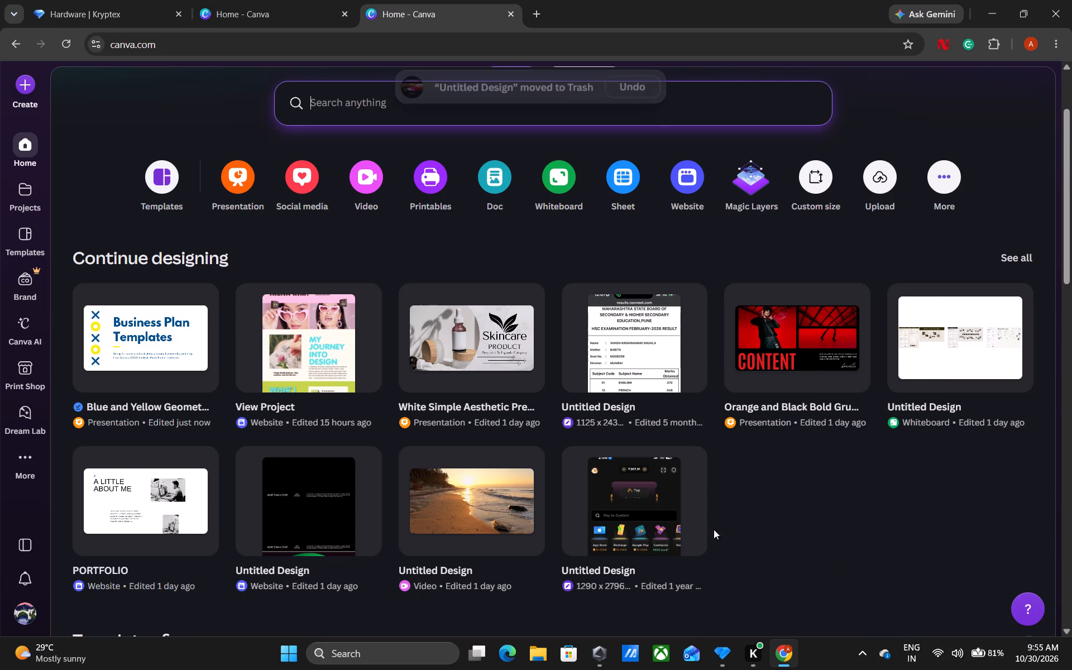
Move the Untitled Design with the black and gold payment app screenshot to the trash.
left_click(691, 465)
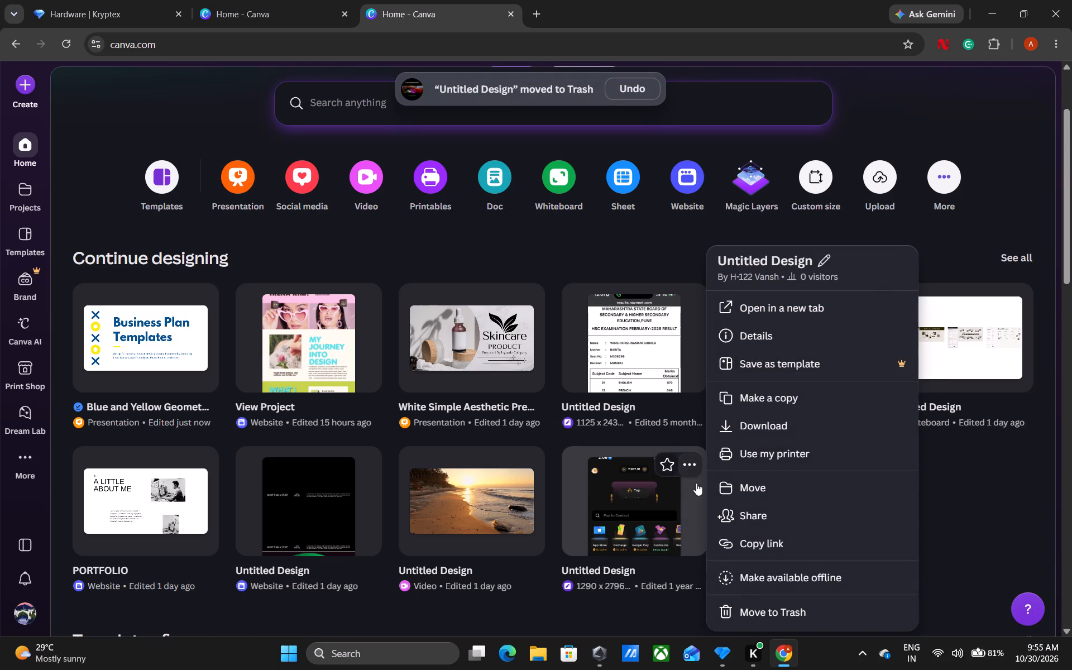
left_click(759, 612)
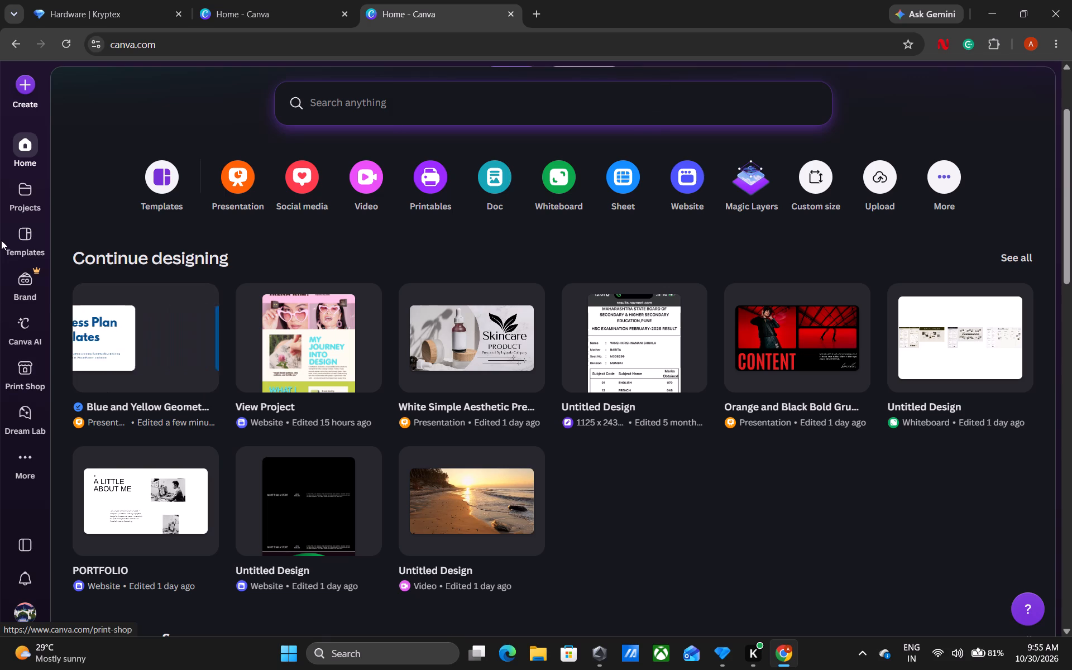
Check the recent designs on the projects page and the home page.
left_click(17, 201)
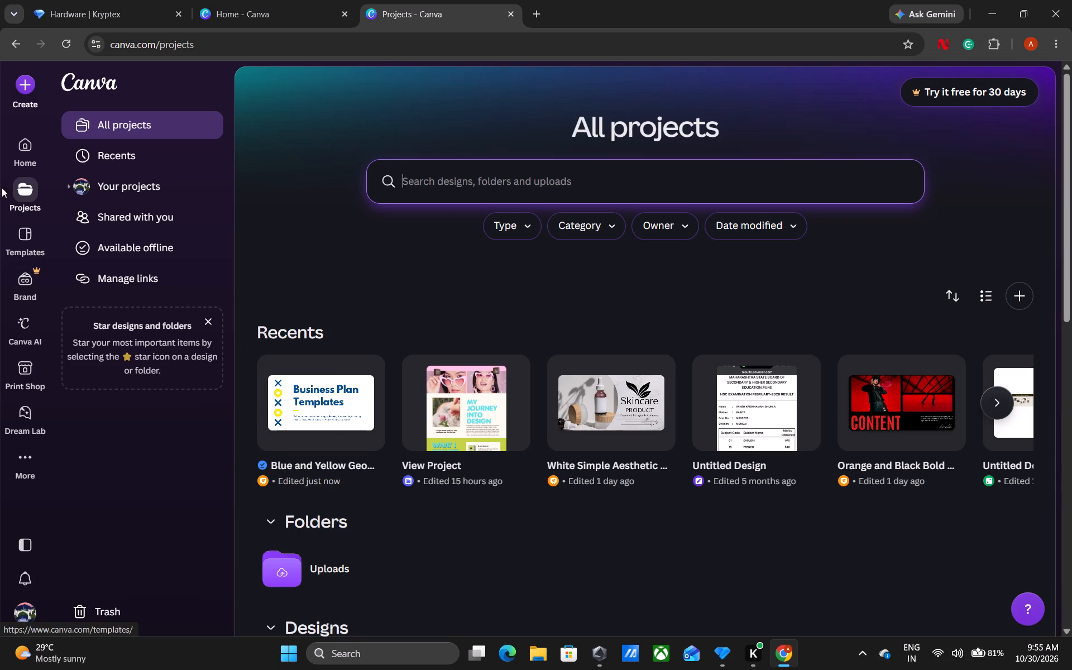
left_click(20, 136)
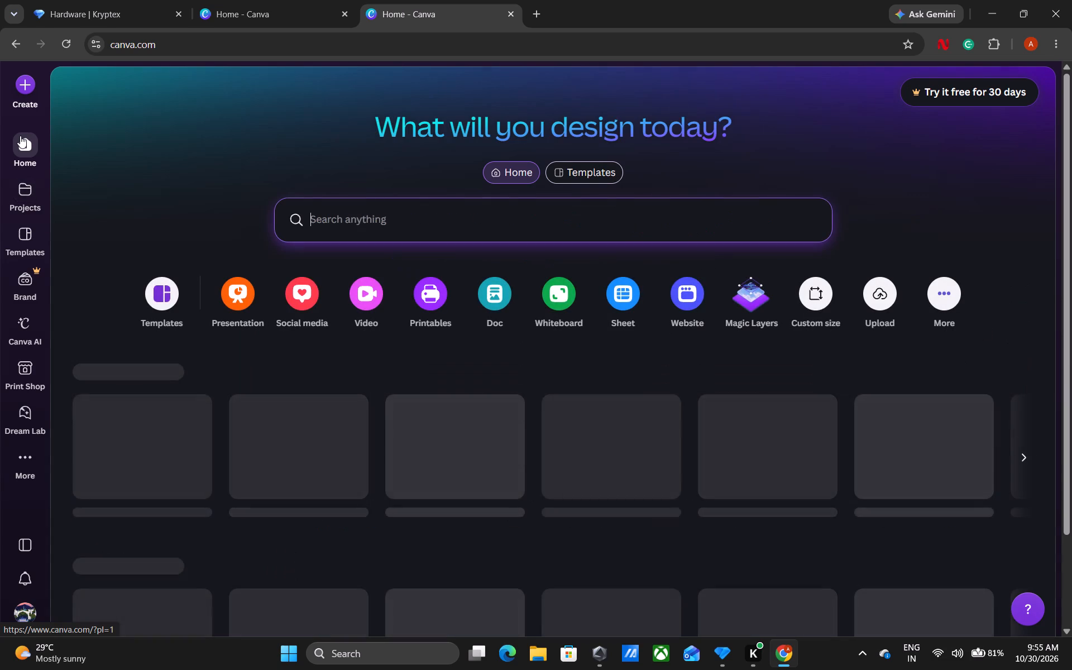
scroll(376, 399, "down", 2)
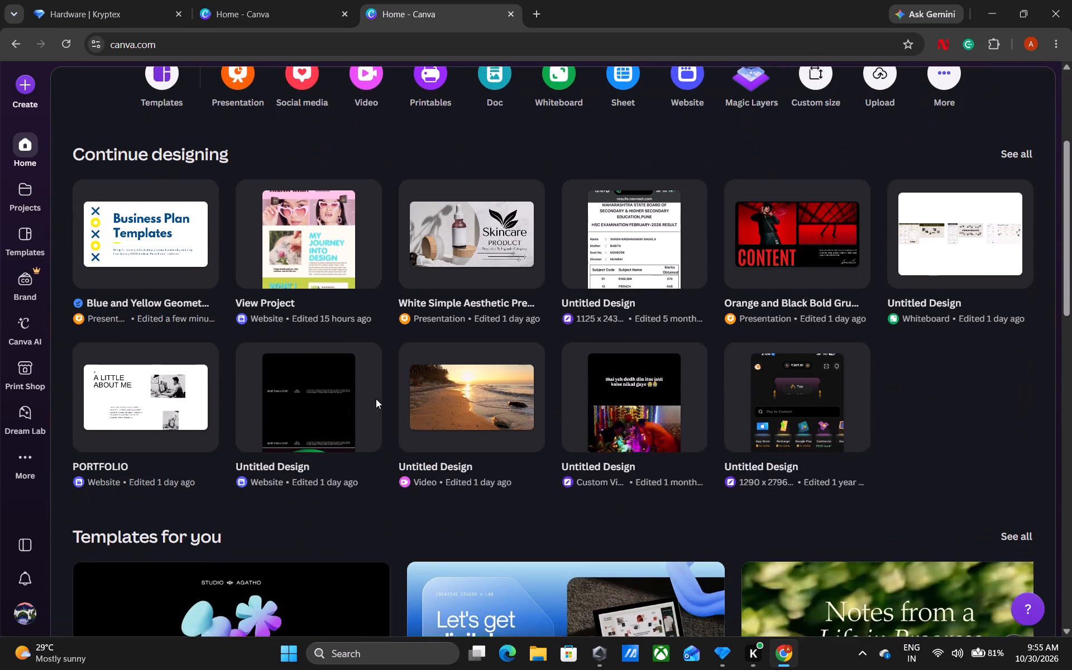
scroll(376, 399, "down", 1)
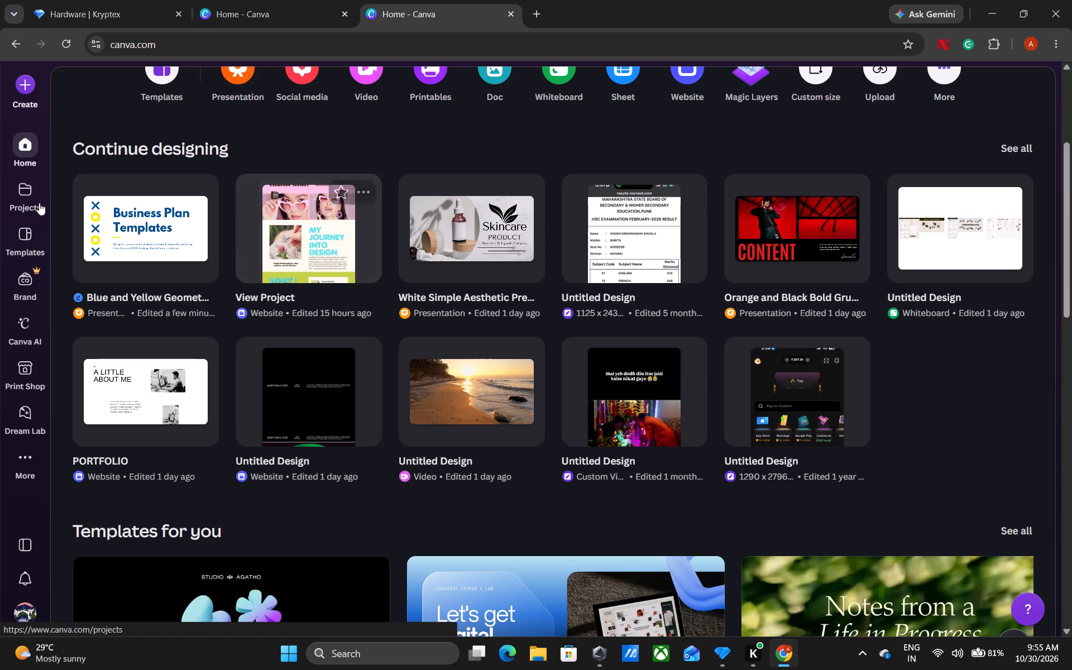
left_click(35, 181)
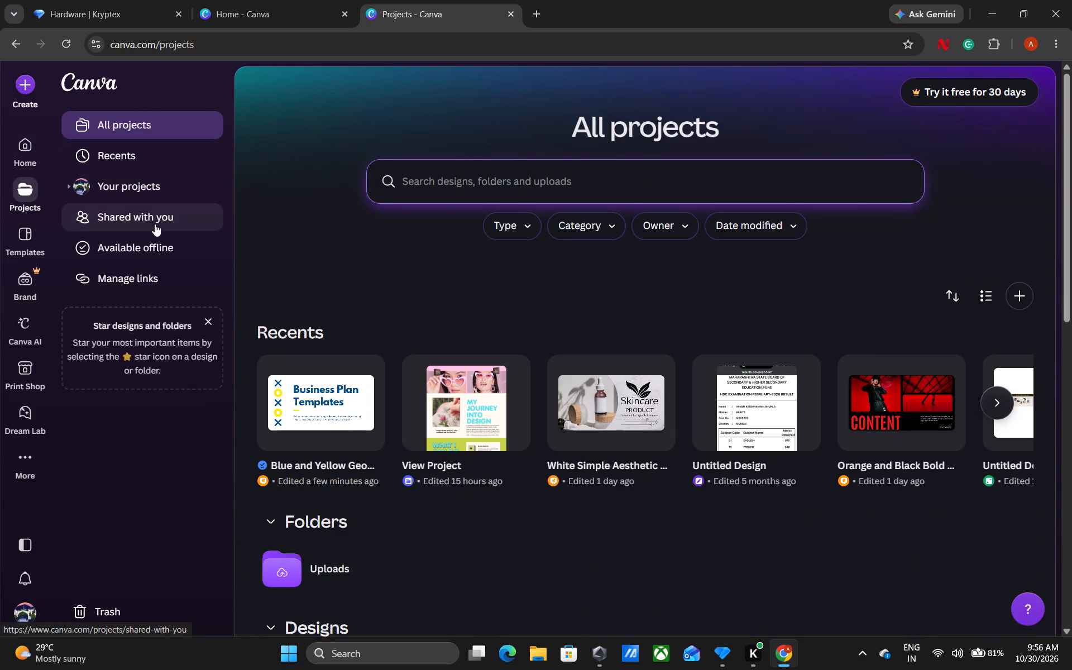
Browse the template collection and preview the Purple Simple Illustration Assignment Presentation template.
left_click(31, 251)
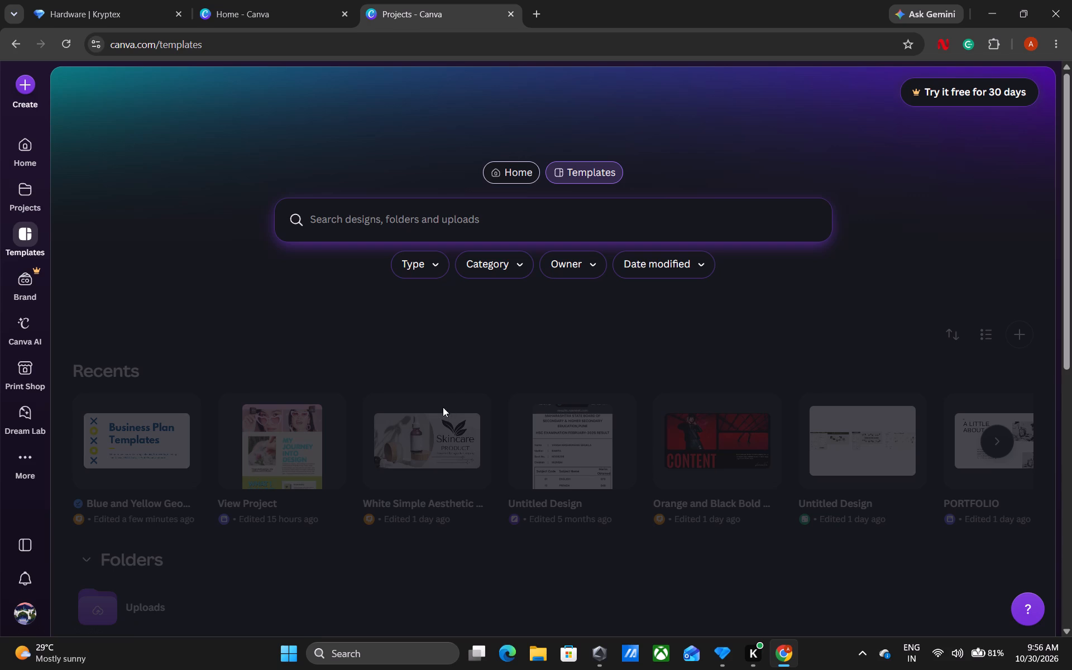
scroll(512, 267, "down", 3)
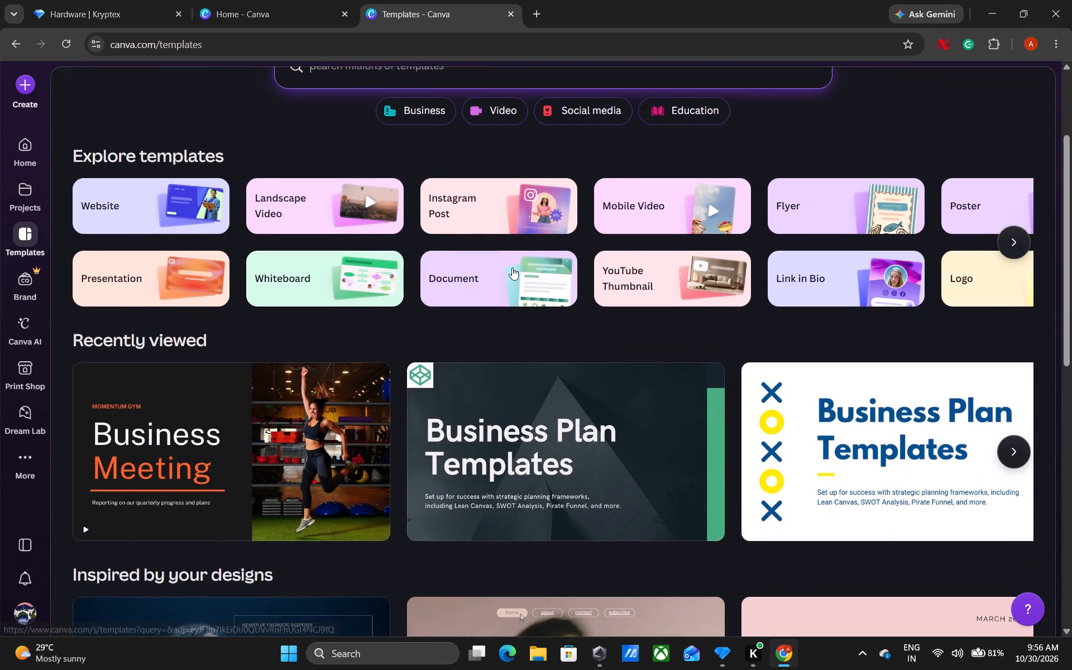
scroll(512, 267, "down", 3)
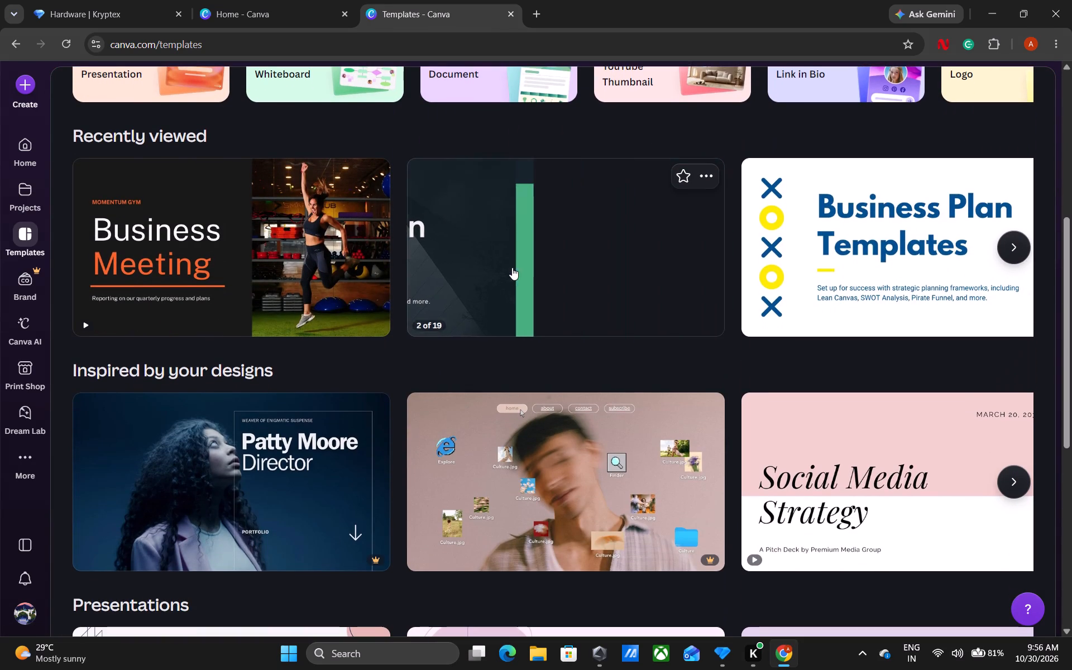
scroll(512, 267, "down", 1)
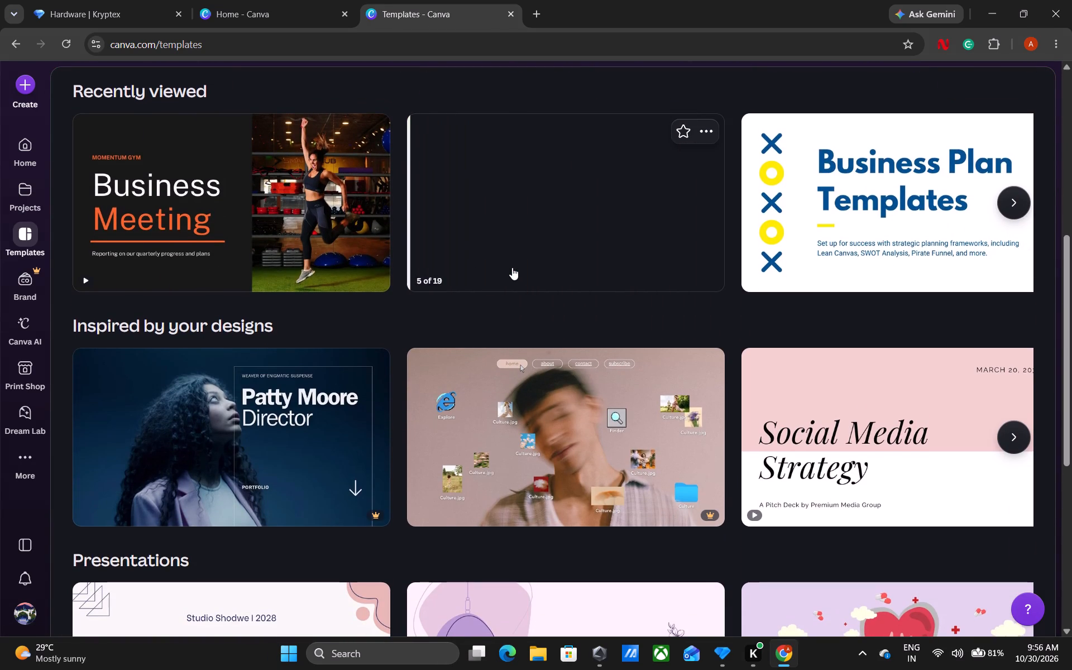
scroll(512, 267, "down", 2)
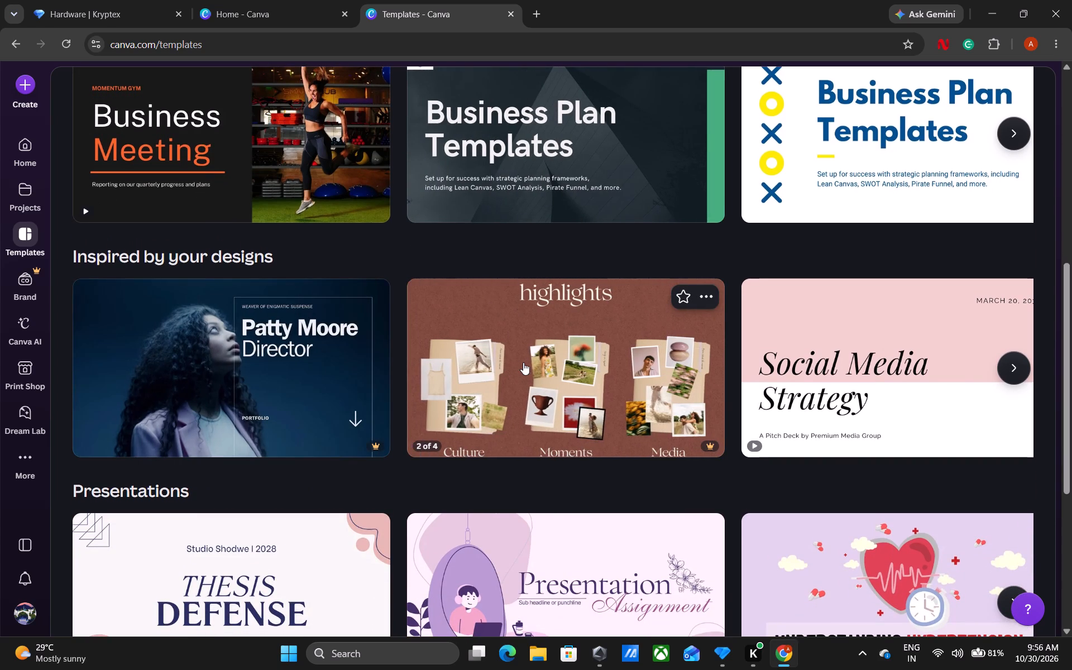
scroll(799, 348, "down", 2)
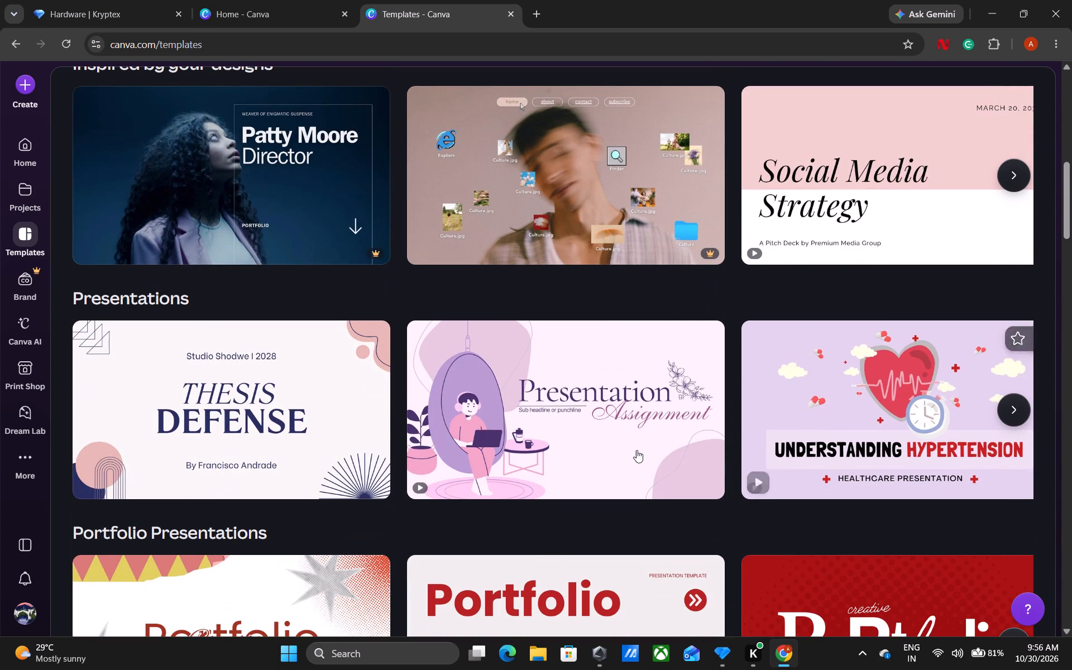
scroll(636, 450, "down", 3)
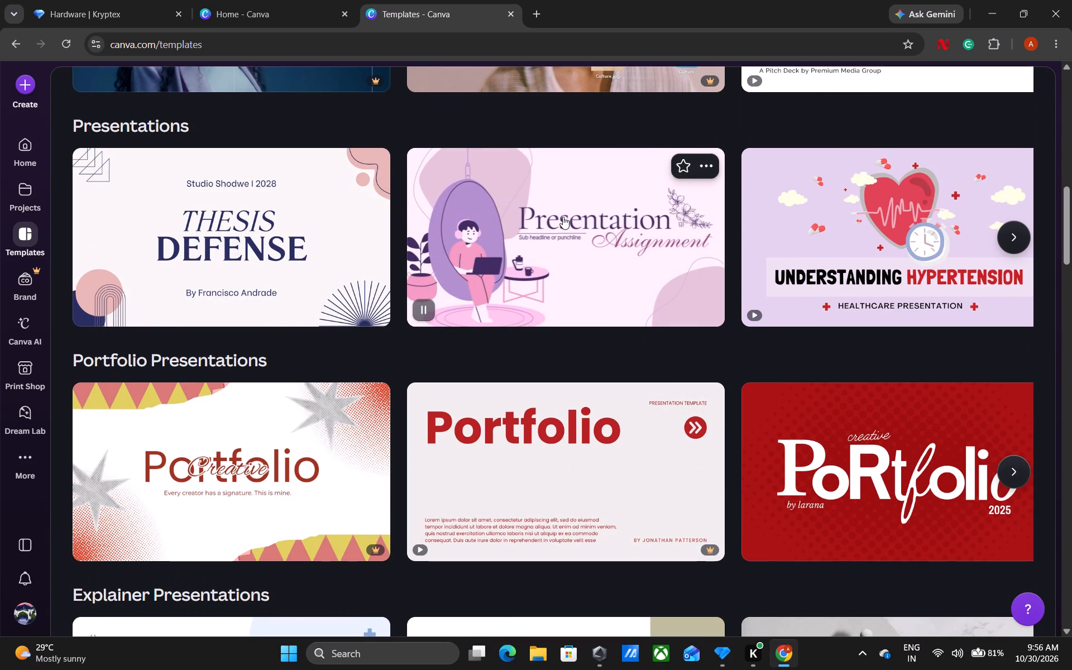
left_click(563, 217)
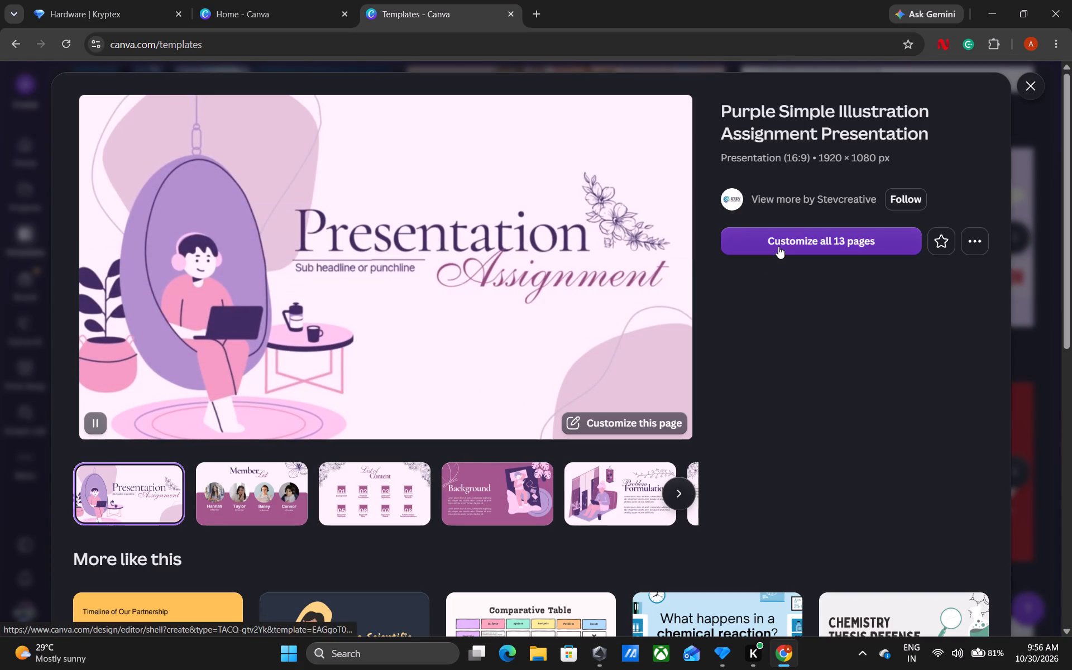
left_click(1030, 87)
Search the templates for "verbal and non verbal communication".
scroll(709, 588, "up", 9)
left_click(489, 229)
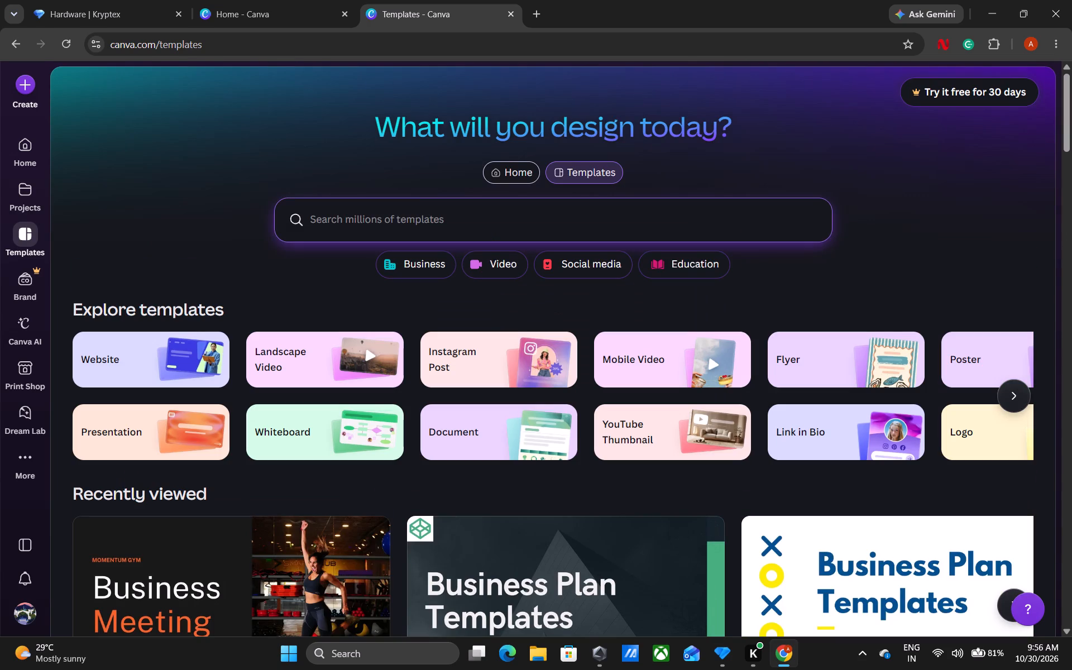
type("verbal")
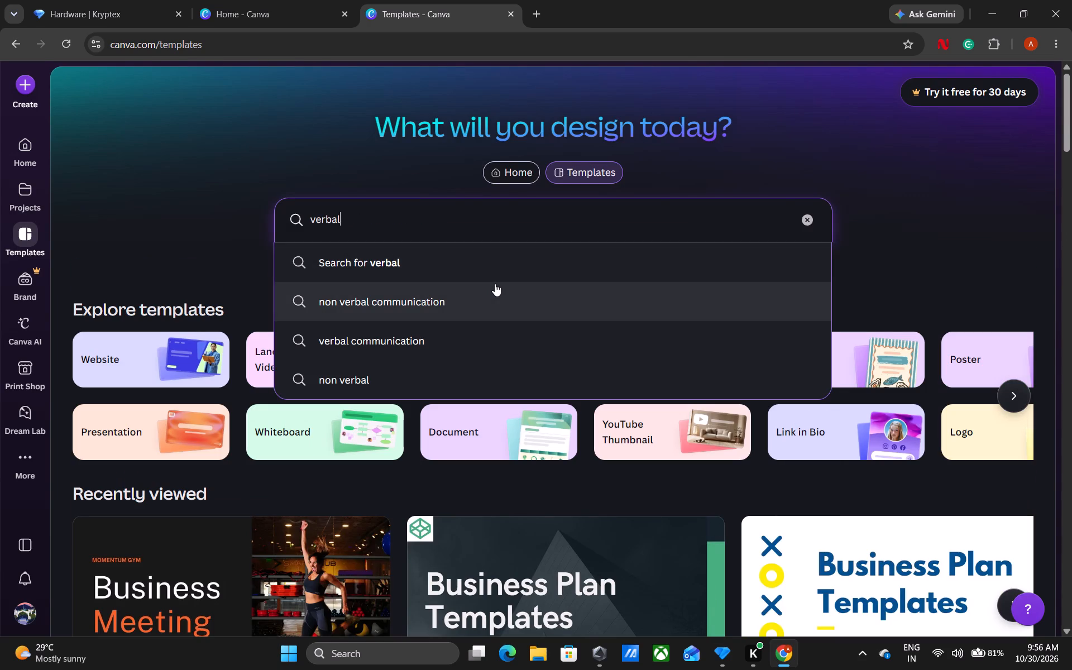
key("space")
type("and non")
key("space")
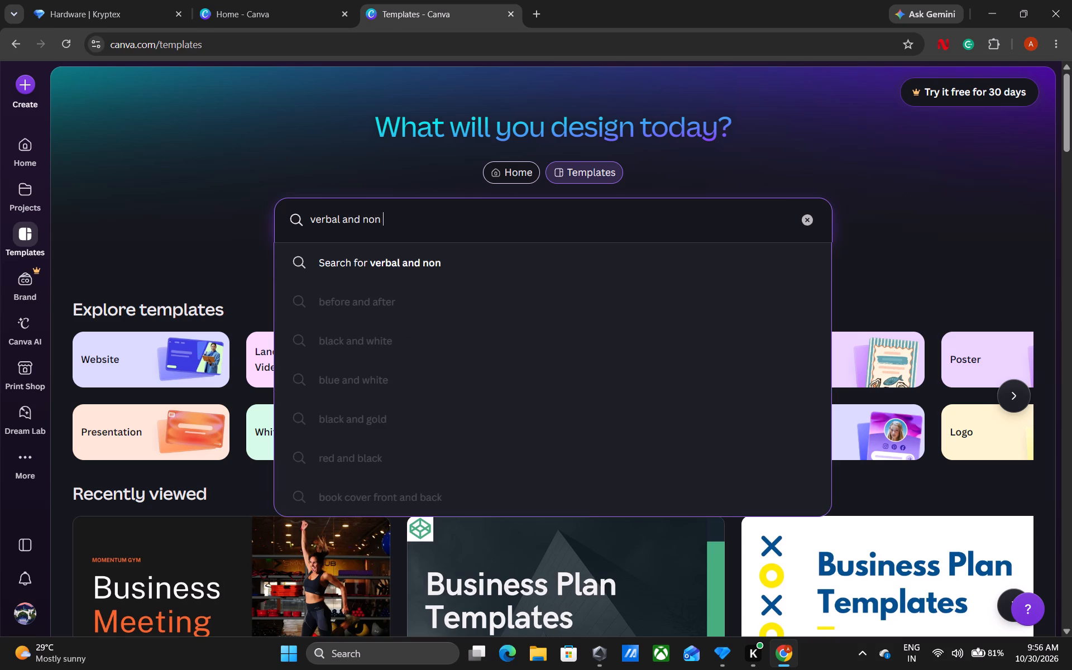
type("verbal communication")
key("Return")
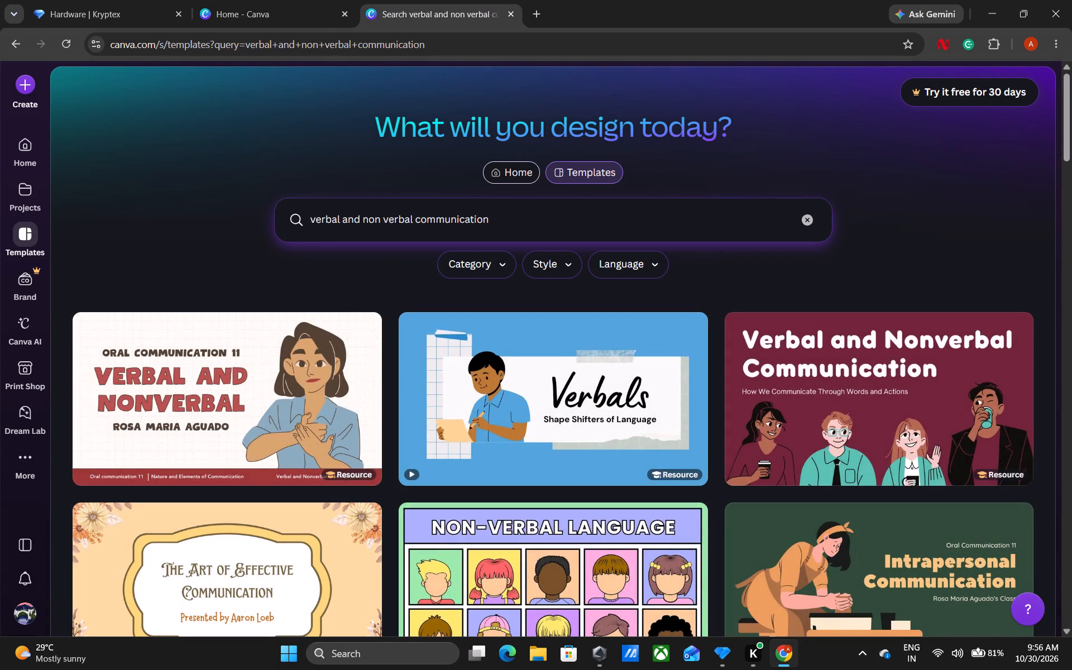
Preview the Verbal and Nonverbal Communication Presentation template, then return to the search results.
left_click(313, 374)
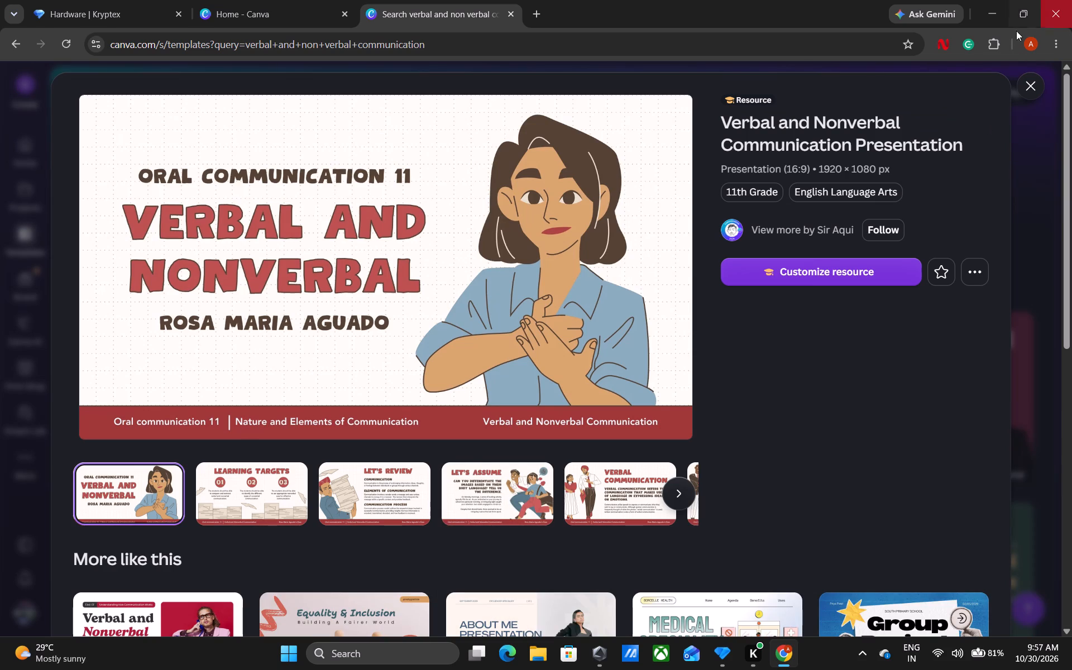
left_click(1024, 79)
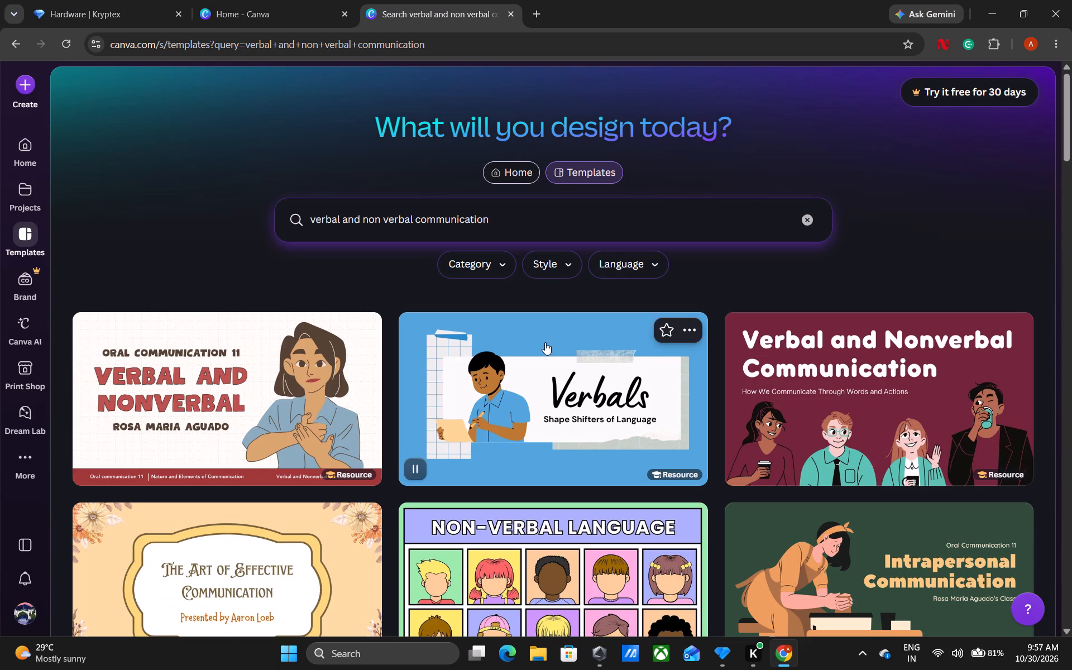
Create a new design from the Introduction To Verbals and Types of Verbals Presentation template.
scroll(574, 358, "down", 1)
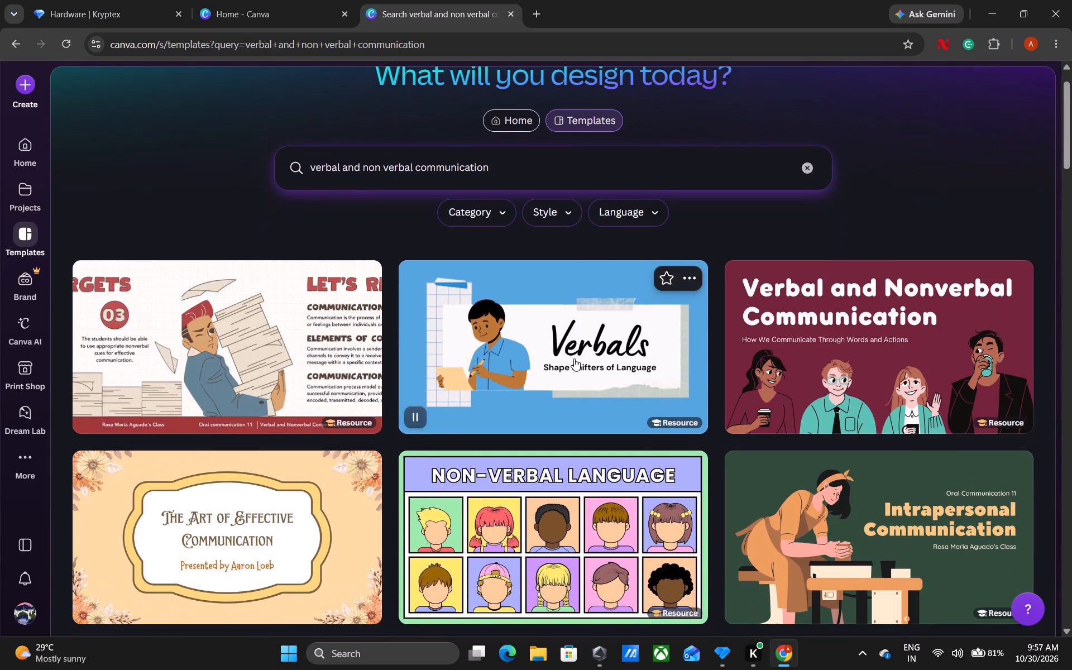
scroll(574, 358, "down", 1)
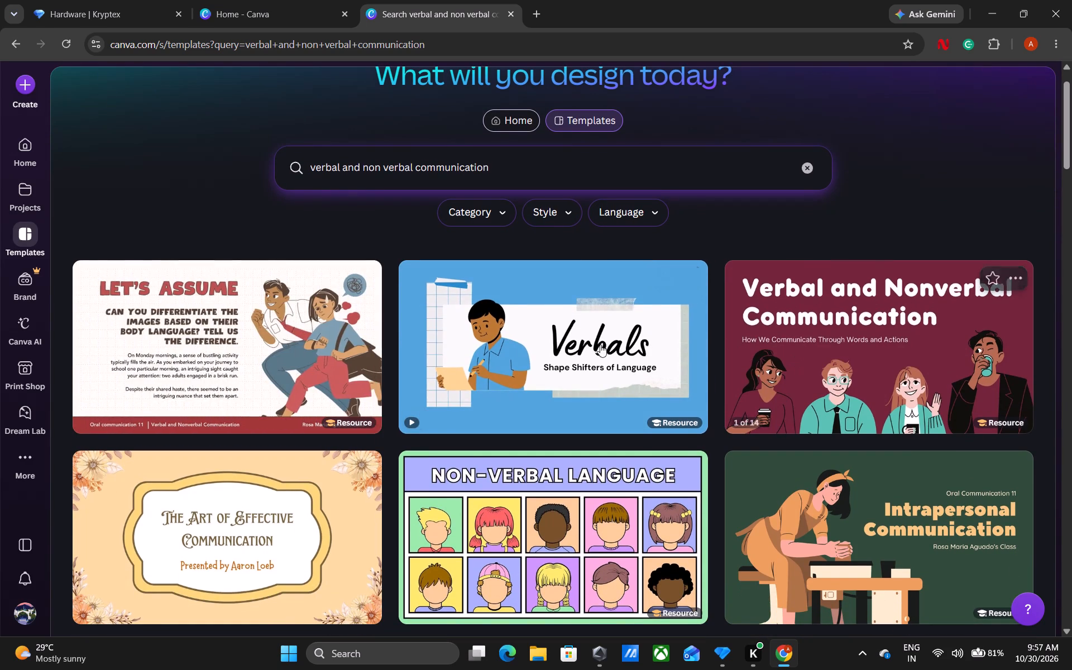
left_click(592, 342)
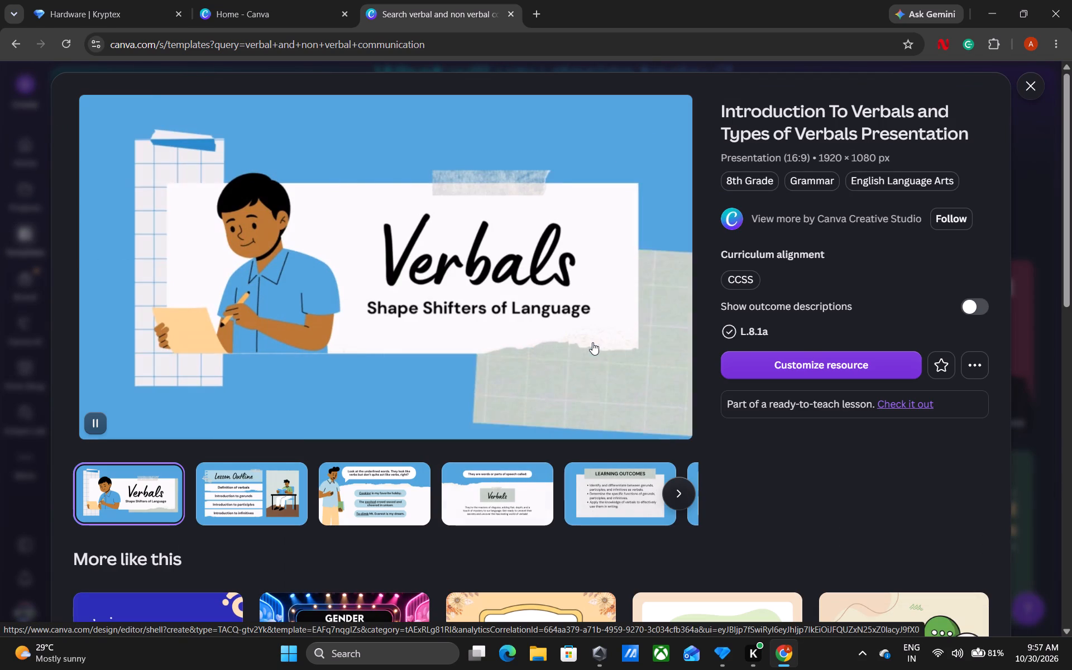
left_click(820, 368)
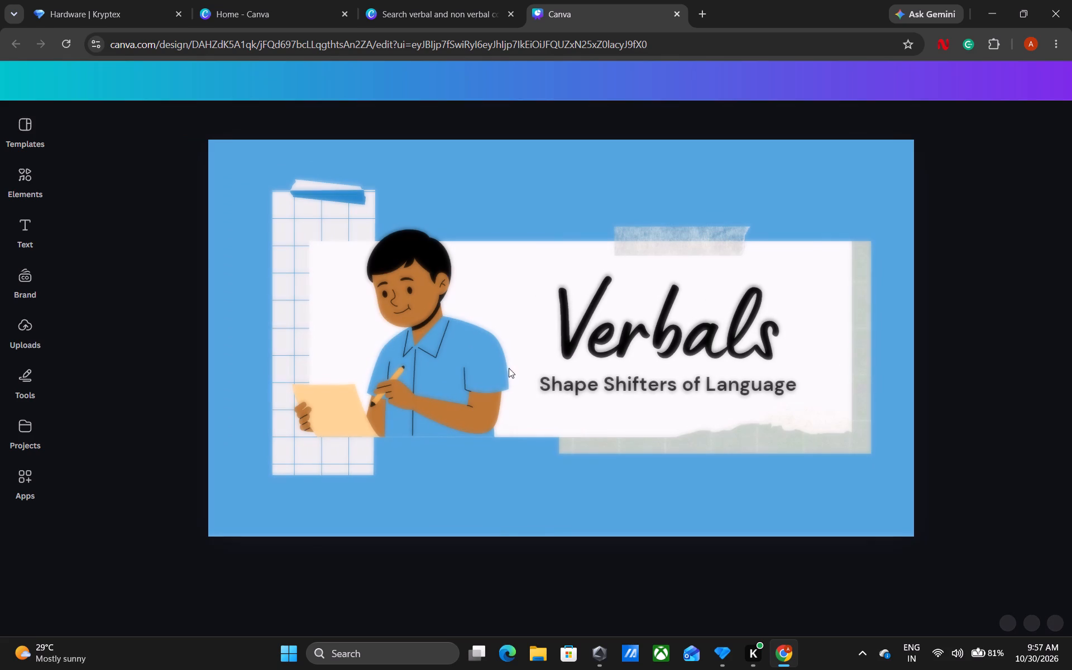
Apply the Fade animation to the illustration of the writing boy on the cover slide.
left_click(447, 349)
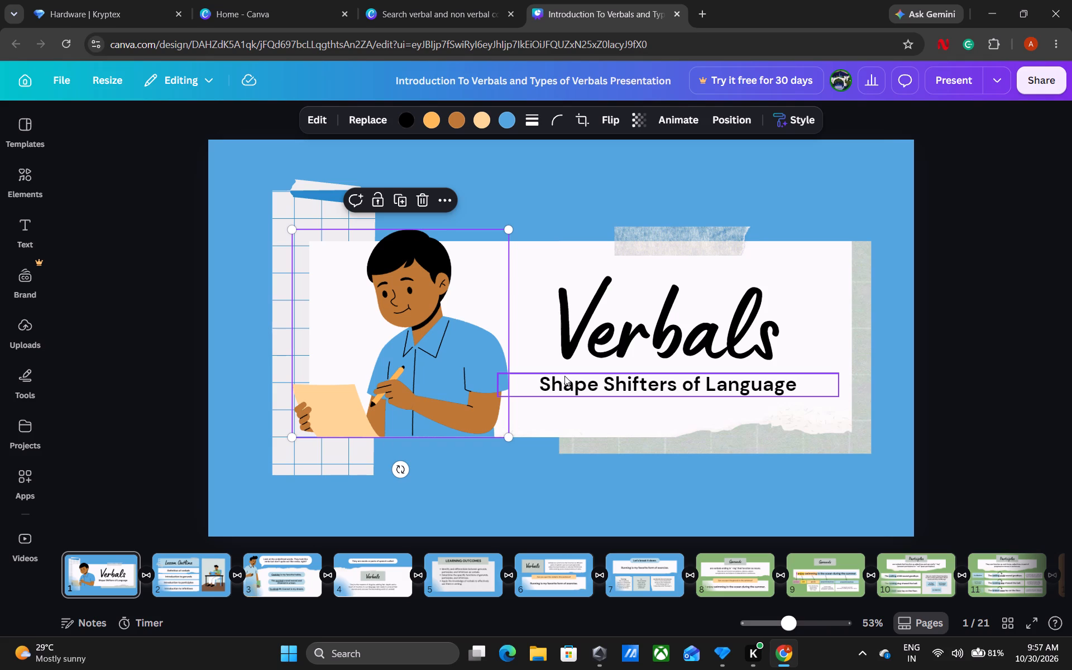
left_click(673, 120)
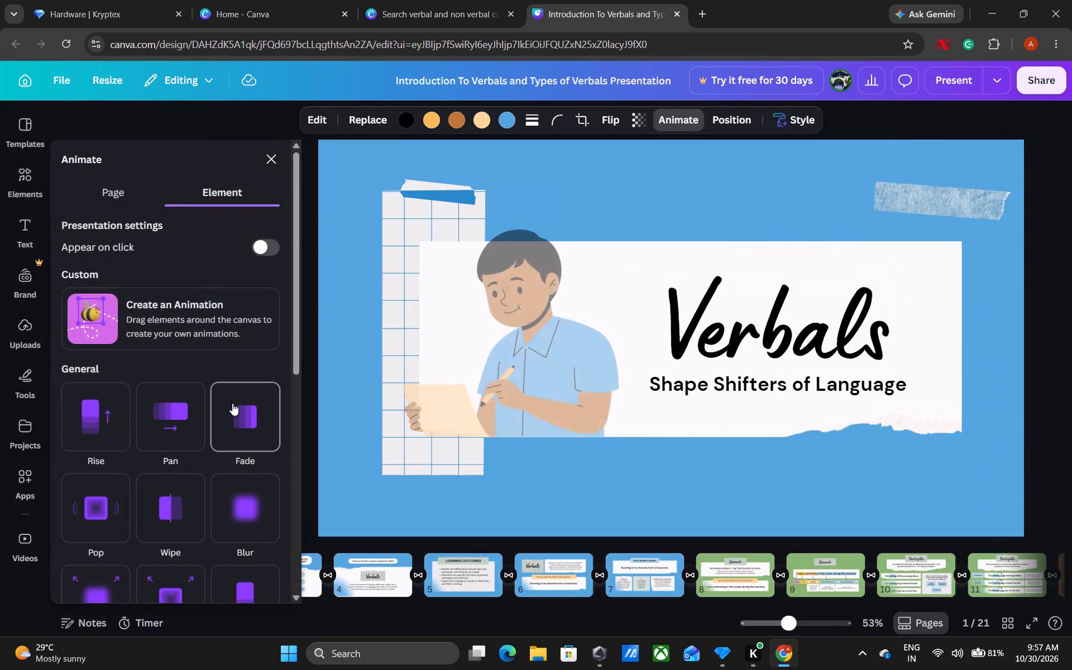
left_click(232, 403)
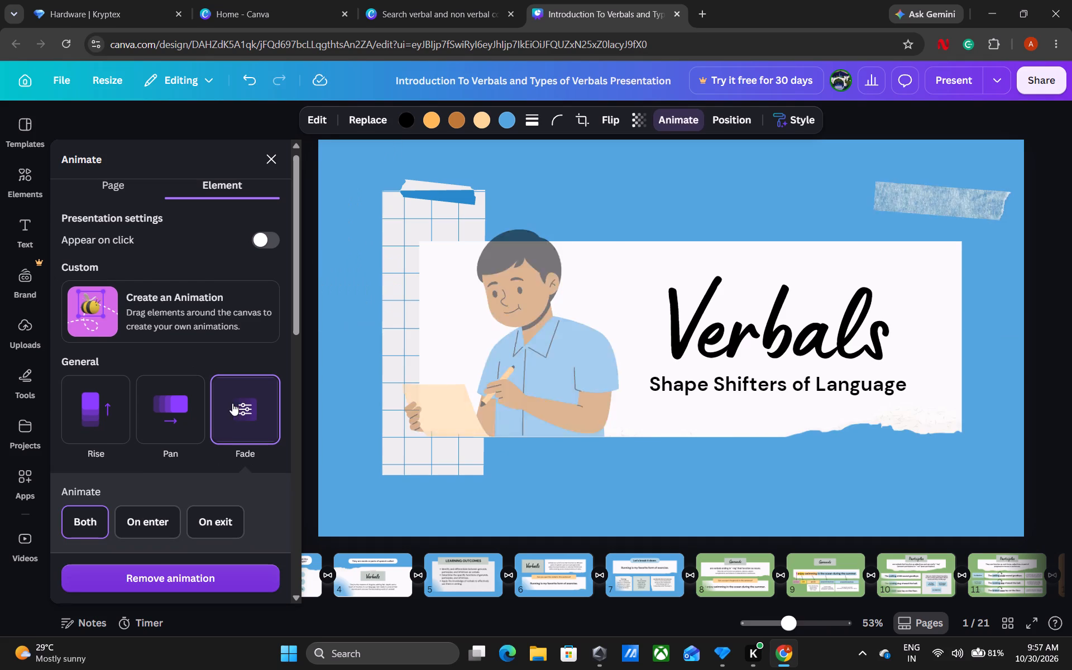
Apply the Burst animation to the "Verbals" title and the "Shape Shifters of Language" subtitle on the cover slide.
left_click(661, 326)
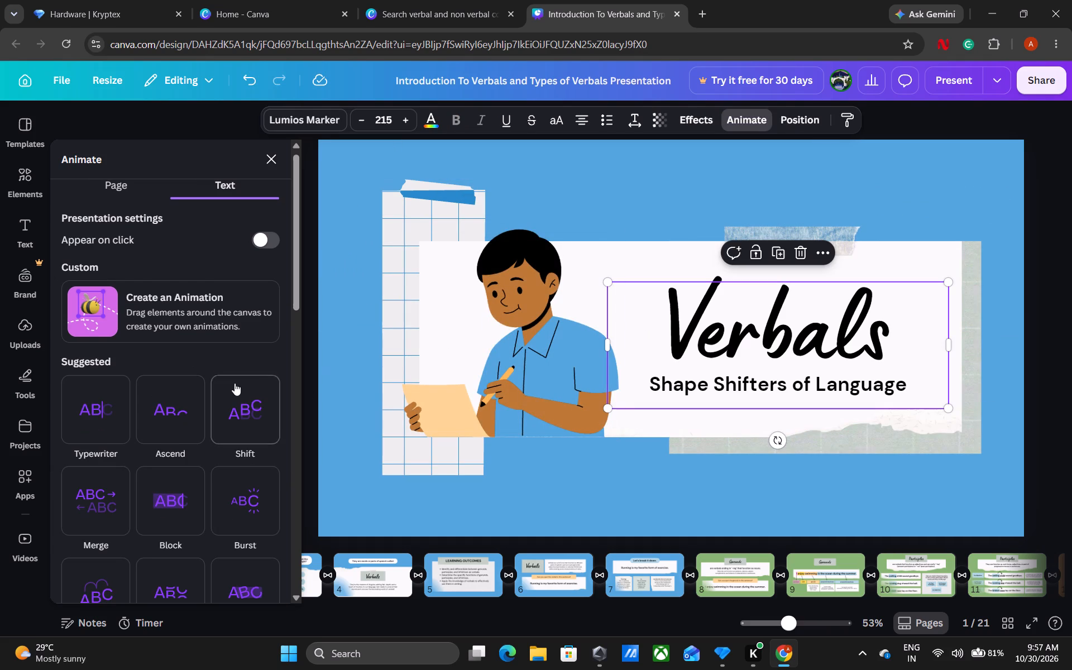
scroll(225, 382, "down", 3)
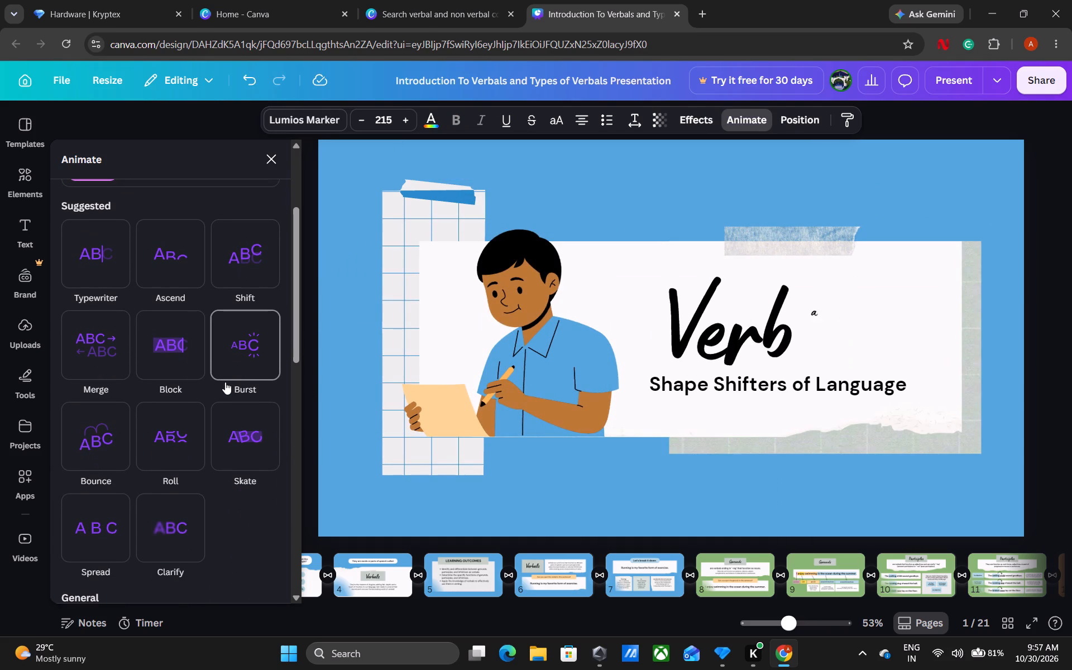
left_click(246, 351)
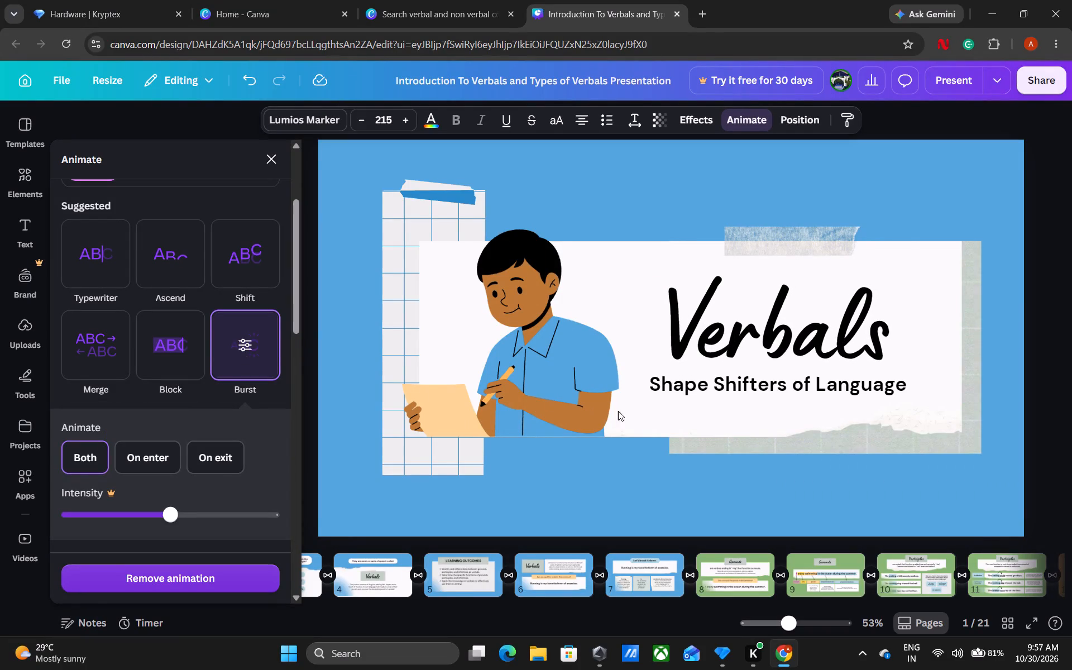
left_click(690, 385)
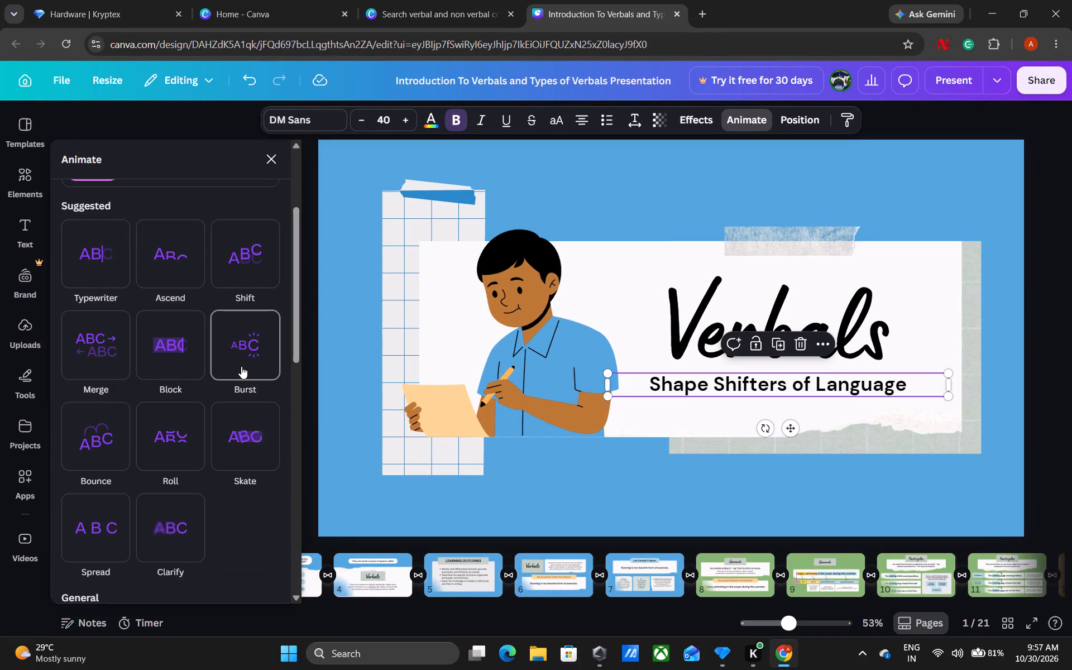
left_click(241, 366)
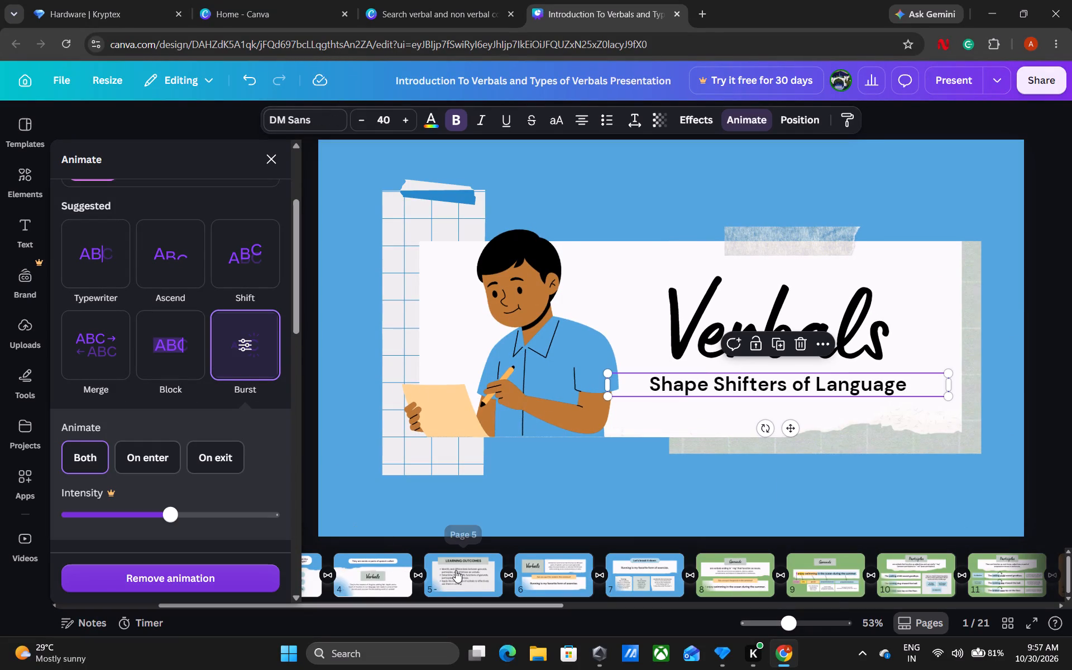
On slide 2, apply the Typewriter animation to the "Lesson Outline" heading.
scroll(456, 570, "right", 3)
scroll(398, 580, "right", 3)
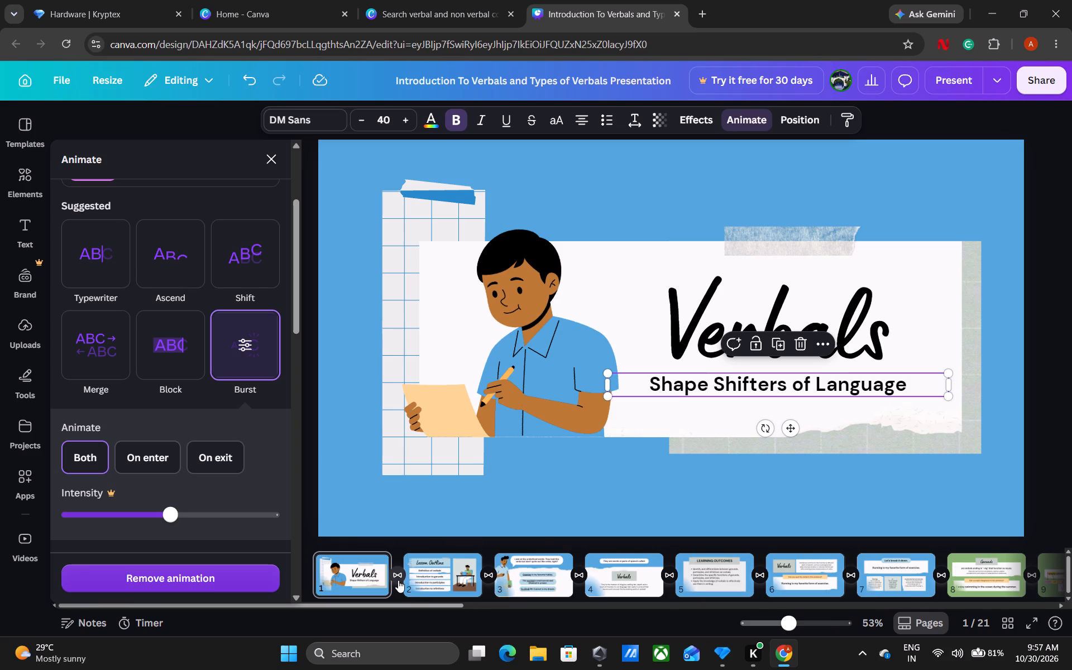
left_click(430, 580)
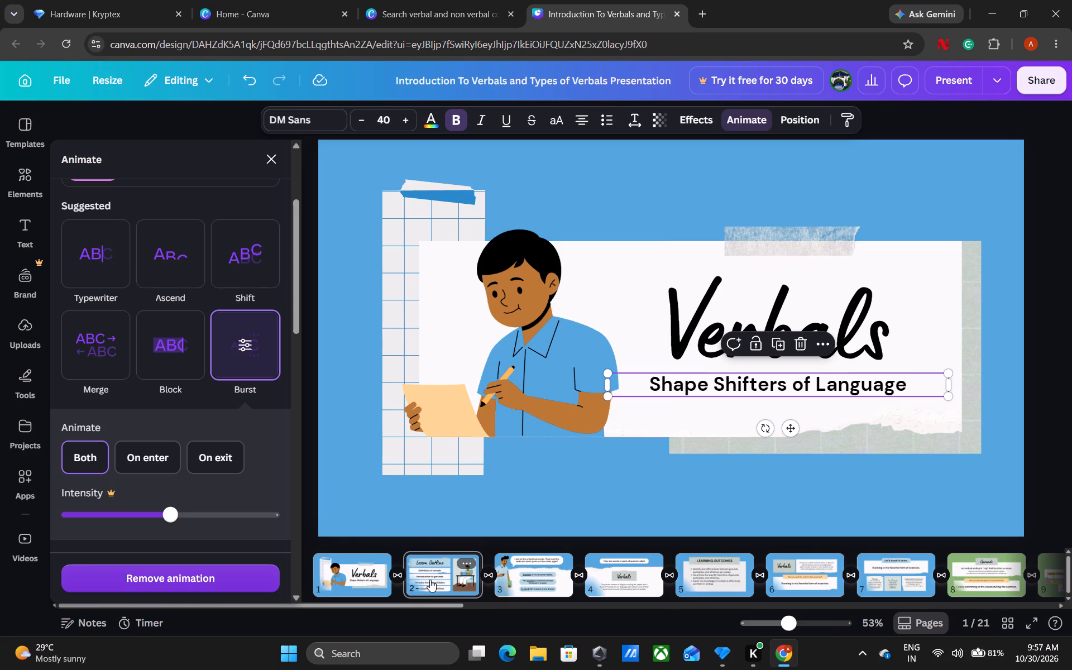
left_click(528, 229)
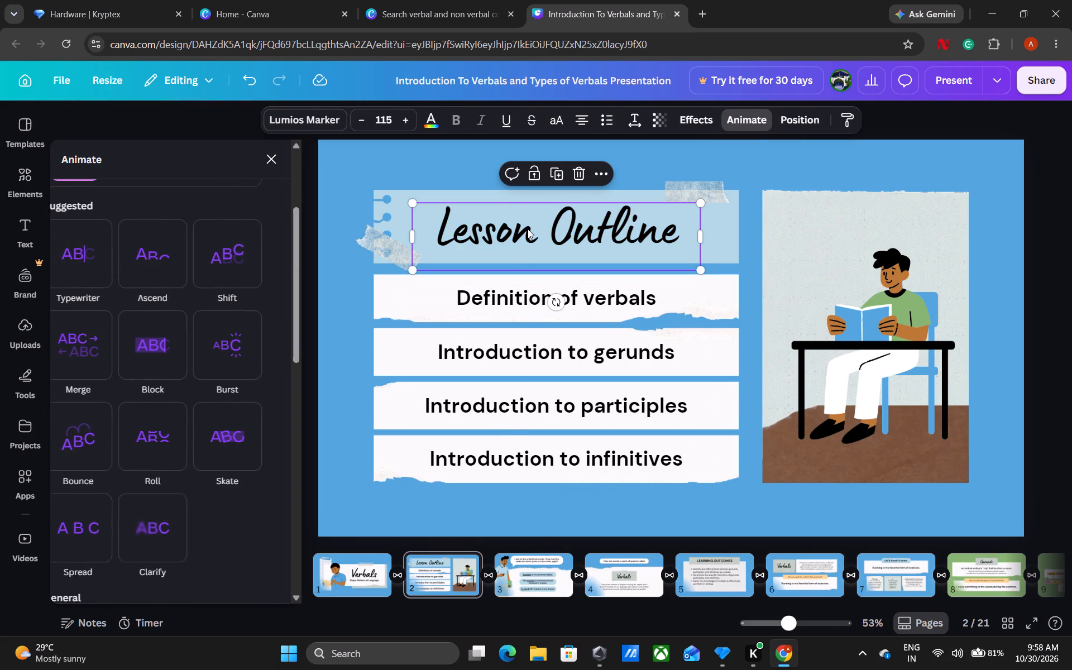
left_click(104, 276)
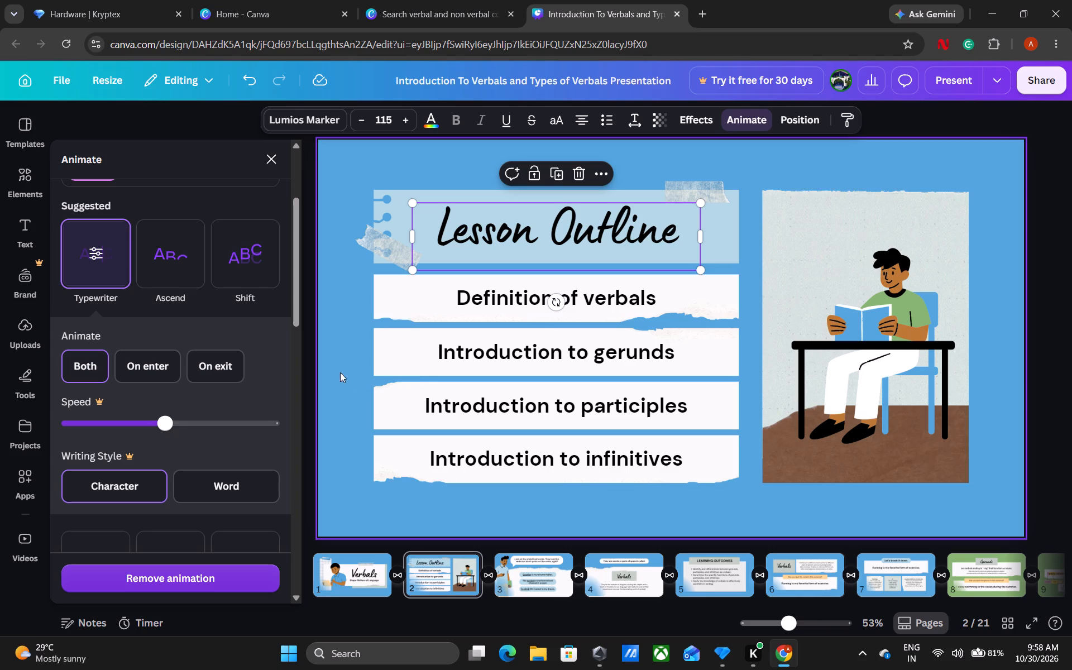
Apply the Brush reveal animation to the paper strip behind "Definition of verbals".
left_click(391, 312)
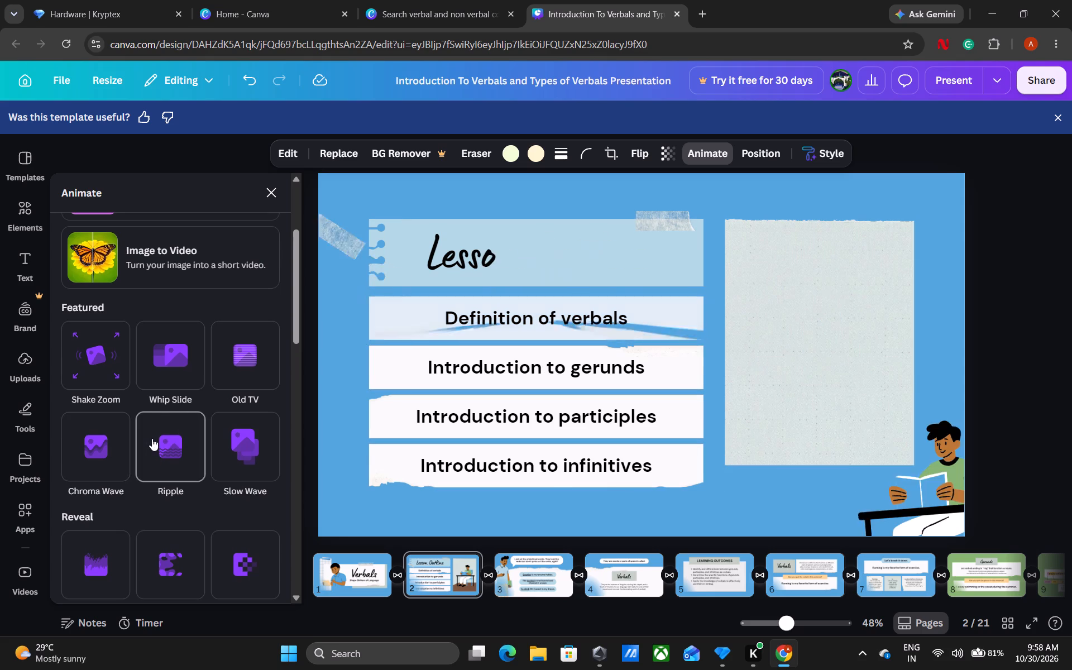
scroll(152, 438, "down", 4)
scroll(96, 387, "down", 1)
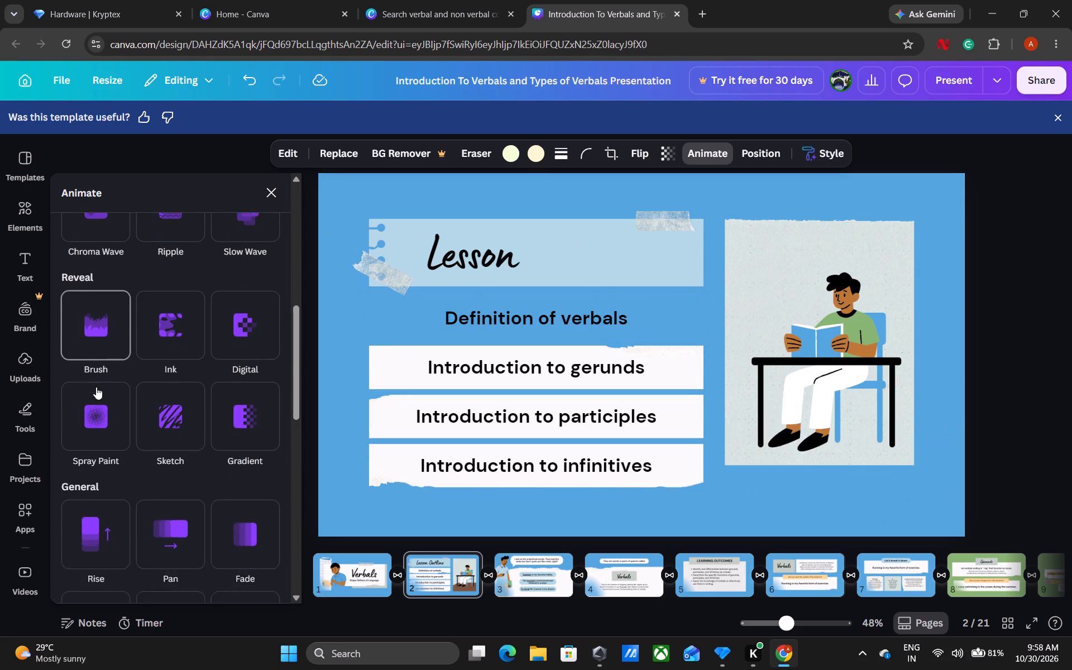
scroll(96, 387, "down", 2)
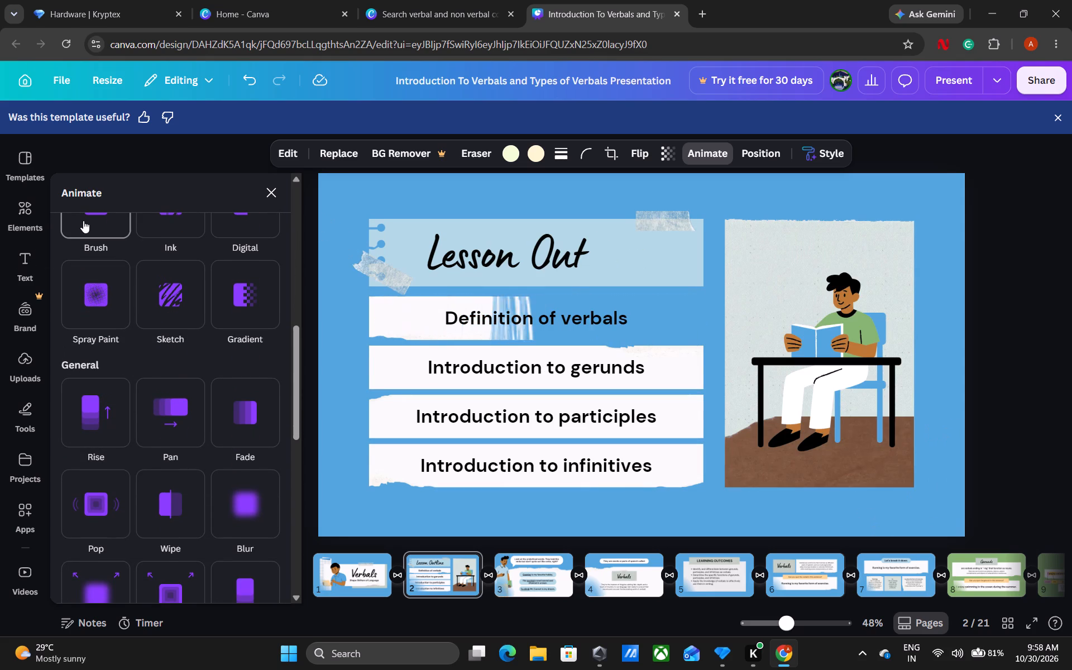
left_click(83, 221)
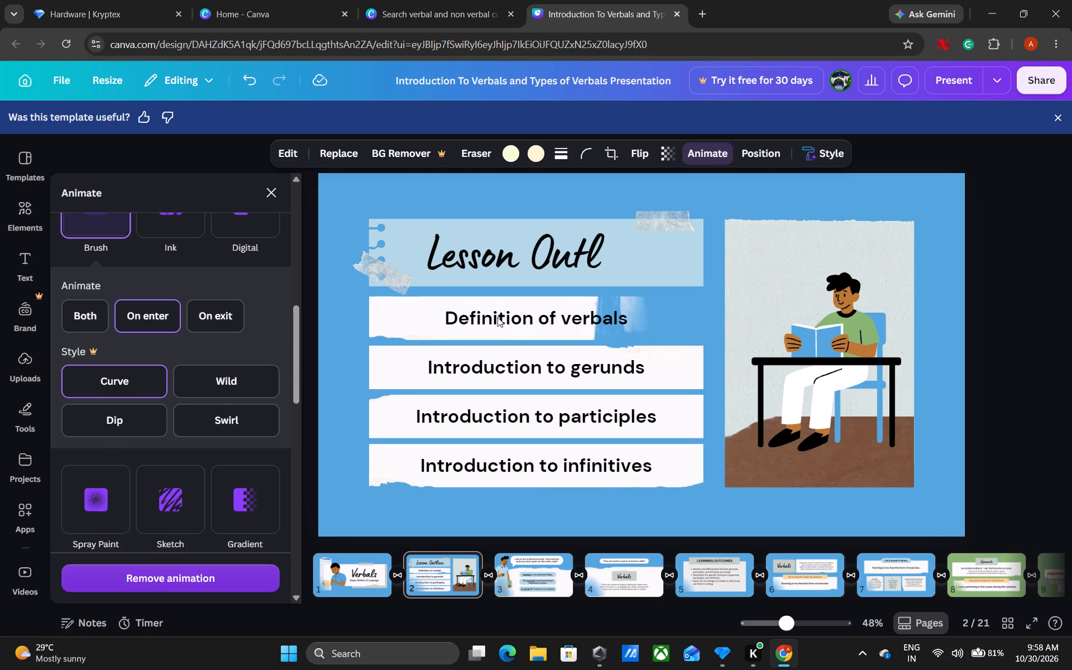
Apply the Typewriter animation to the "Definition of verbals" text.
left_click(495, 315)
scroll(143, 272, "up", 2)
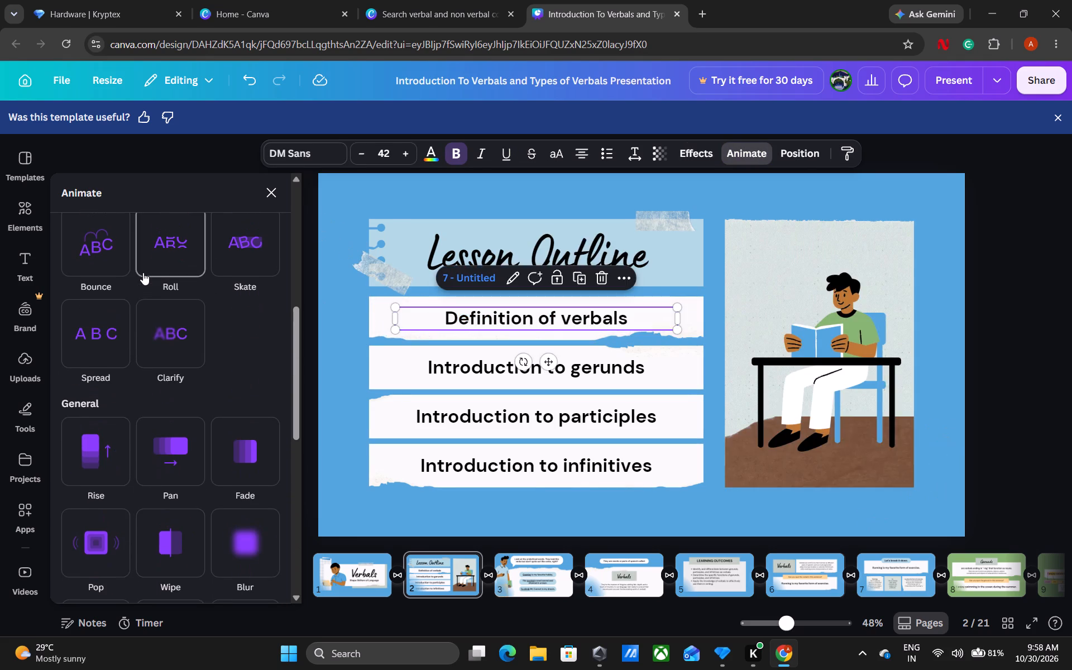
scroll(79, 270, "up", 3)
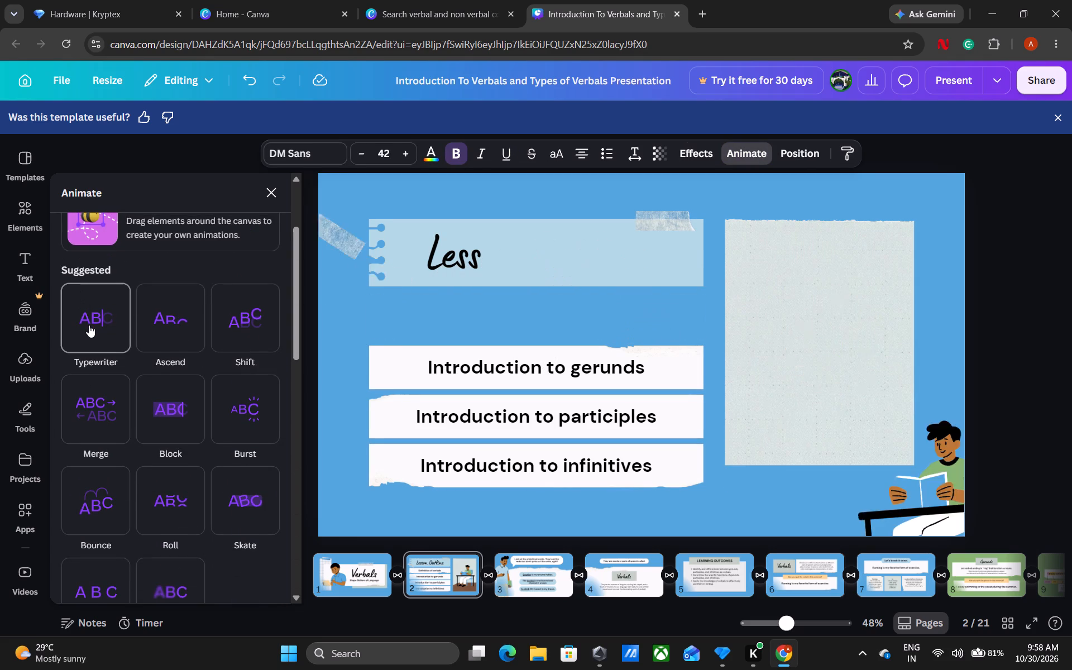
left_click(89, 325)
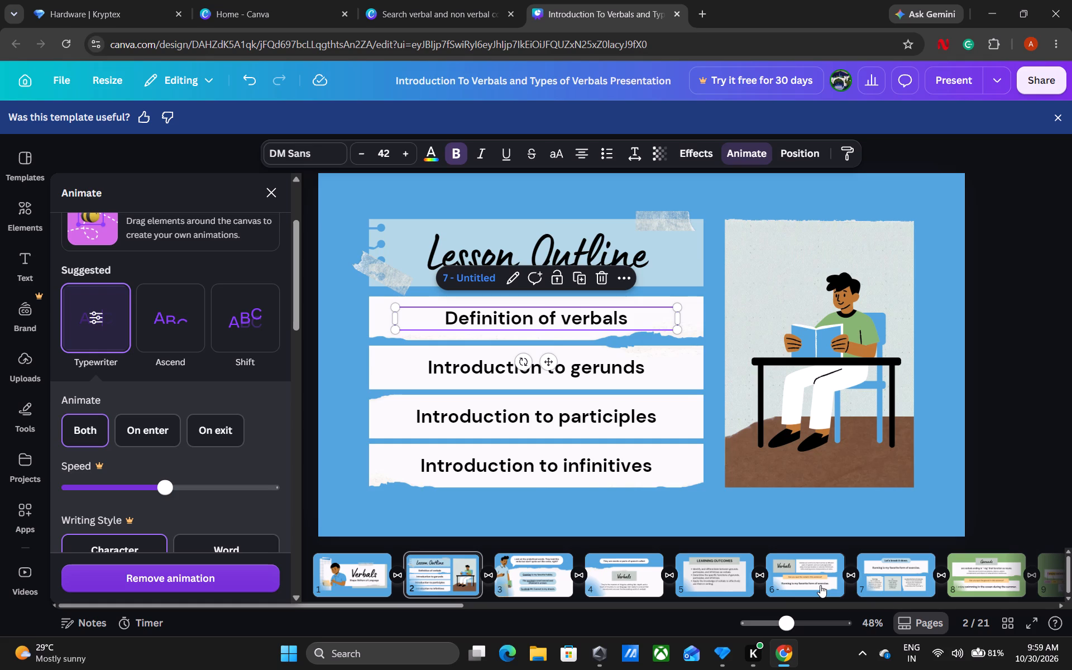
Apply the Brush reveal animation to the paper strip behind "Introduction to gerunds".
left_click(387, 363)
scroll(182, 415, "down", 1)
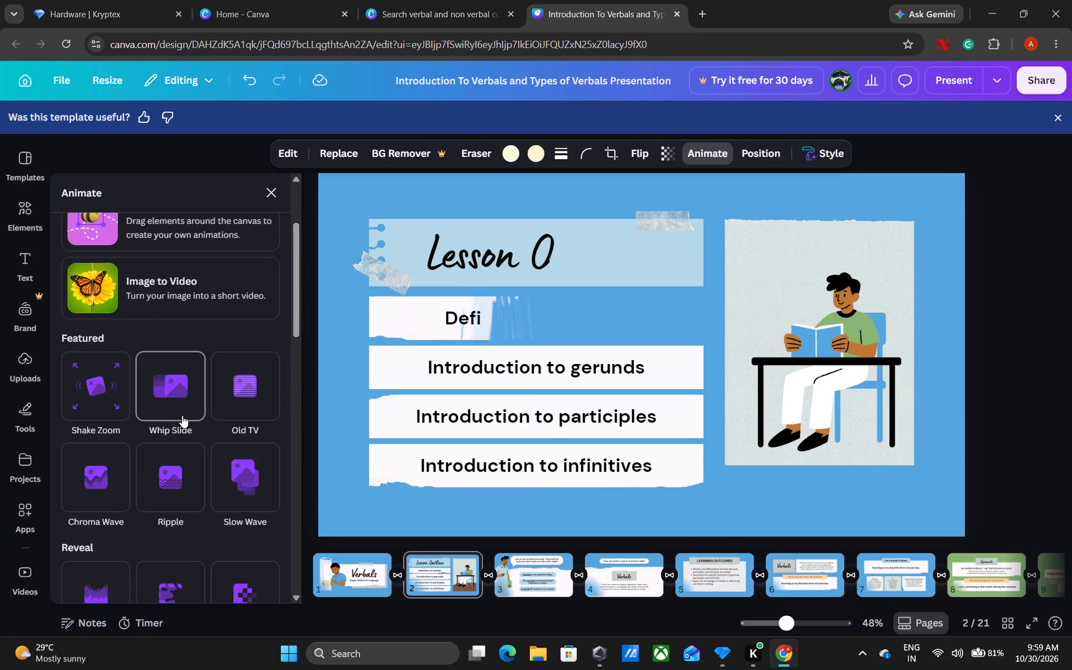
scroll(182, 415, "down", 4)
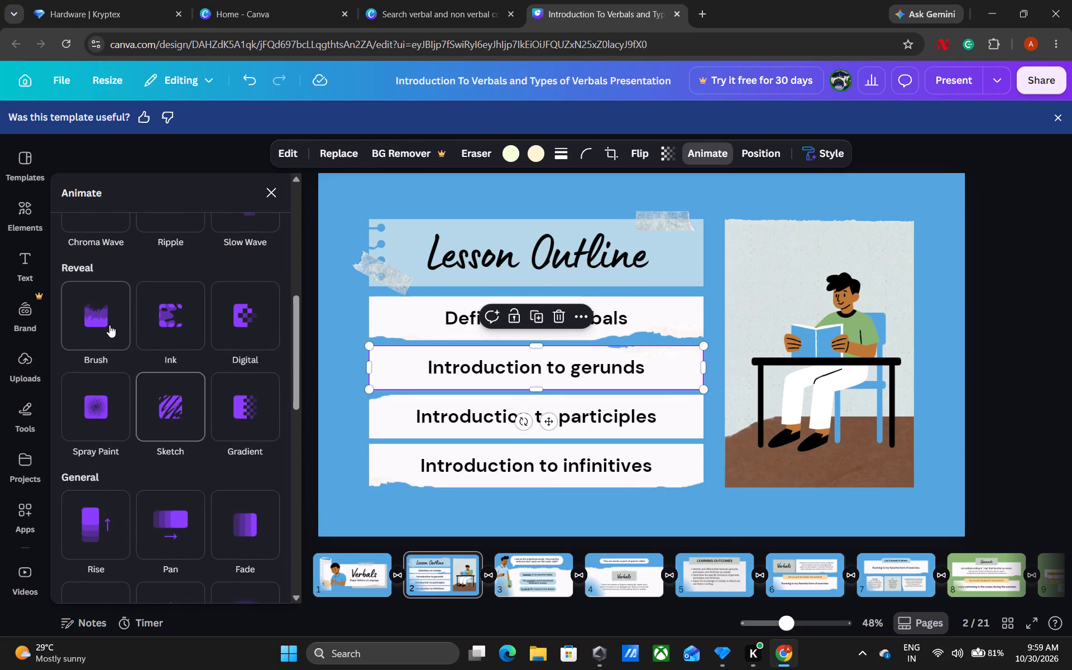
left_click(108, 324)
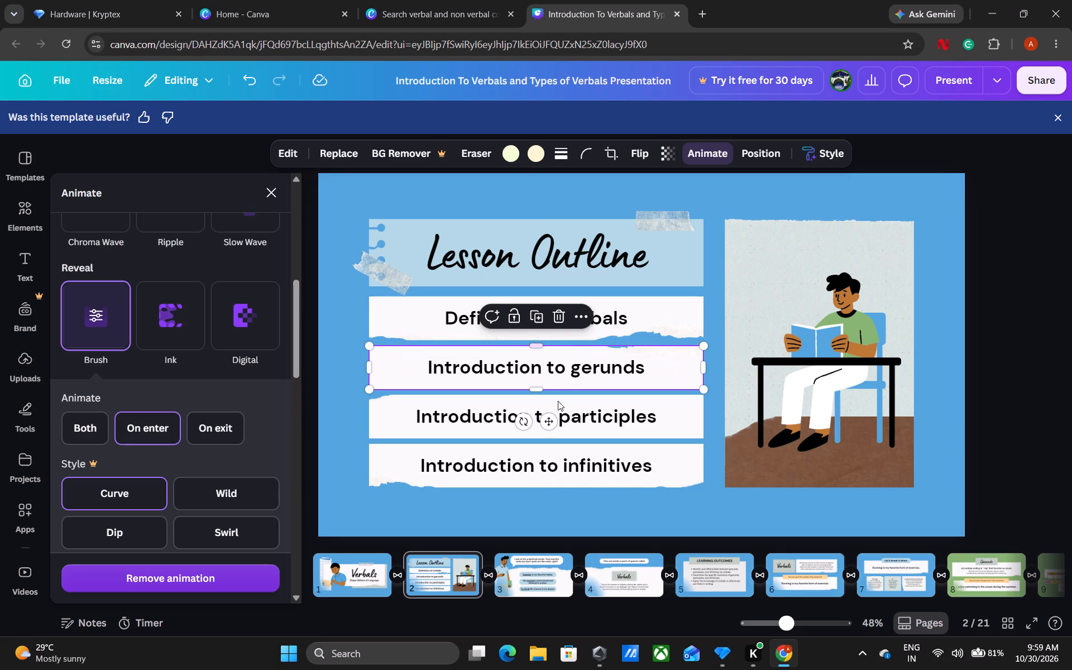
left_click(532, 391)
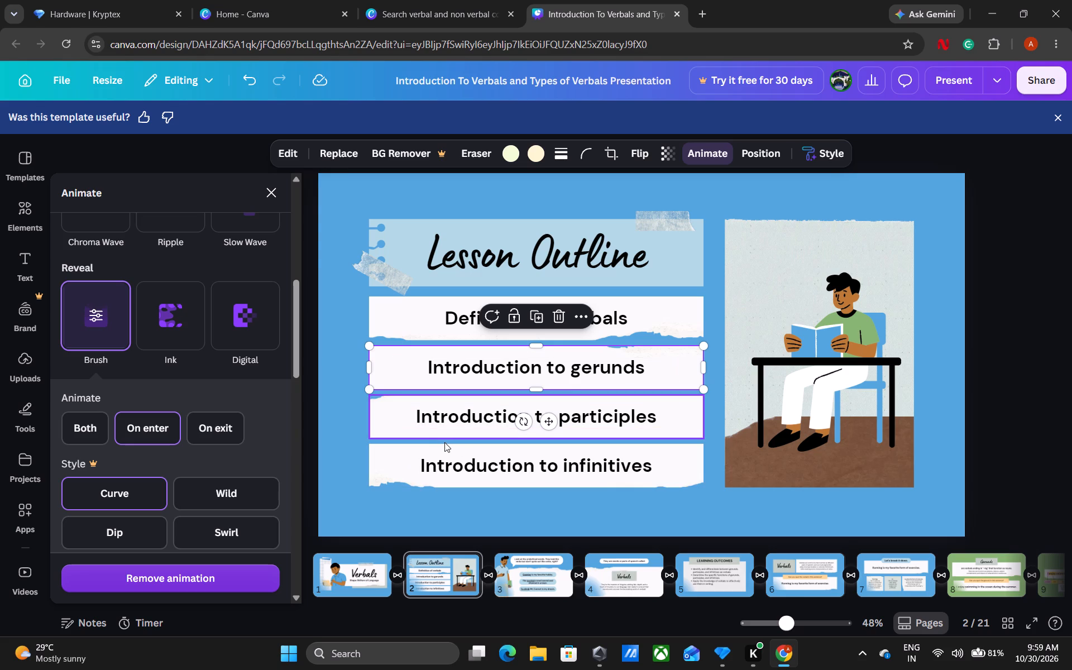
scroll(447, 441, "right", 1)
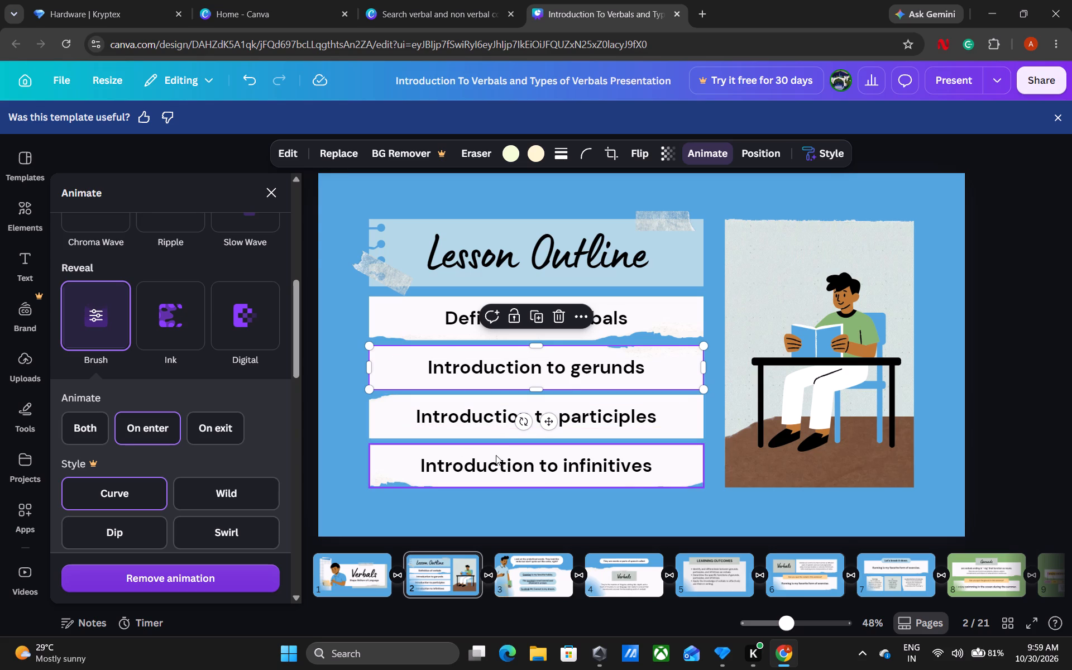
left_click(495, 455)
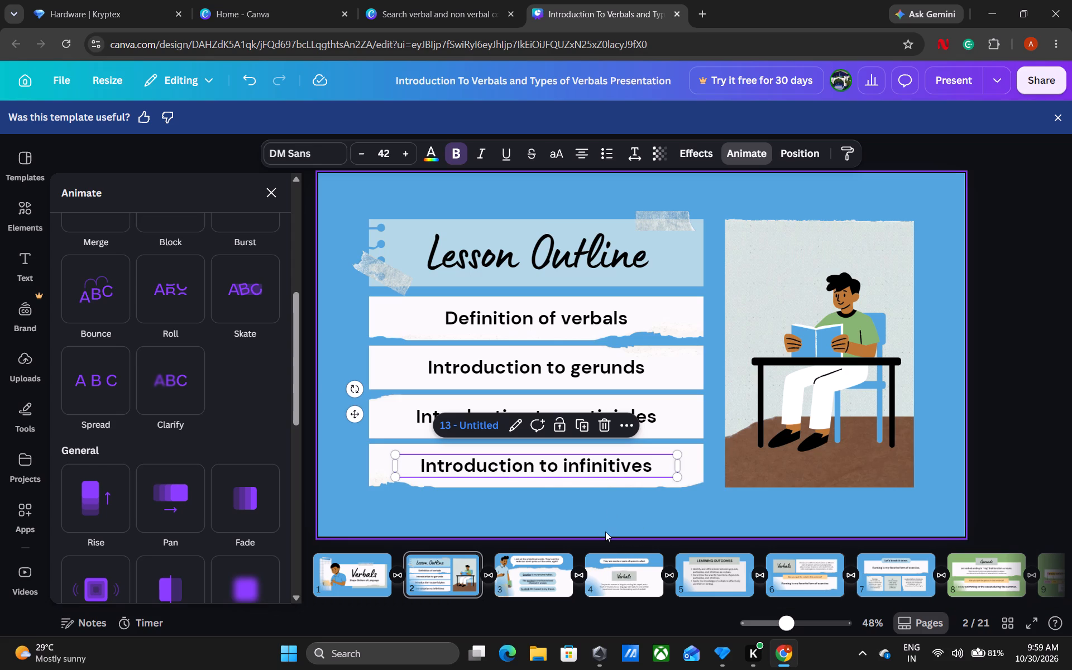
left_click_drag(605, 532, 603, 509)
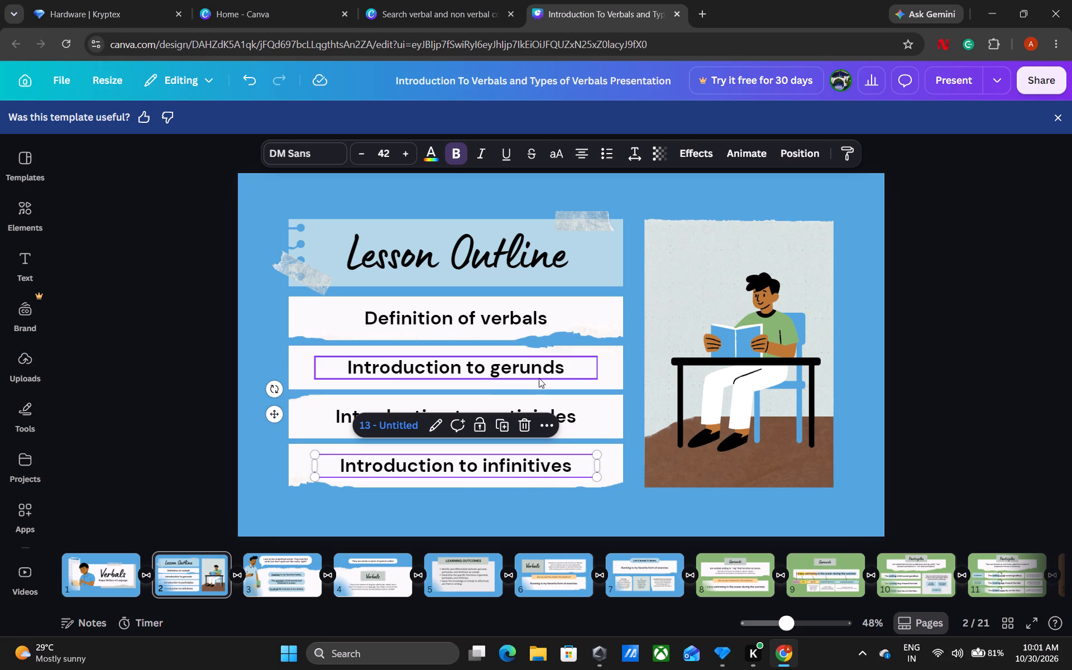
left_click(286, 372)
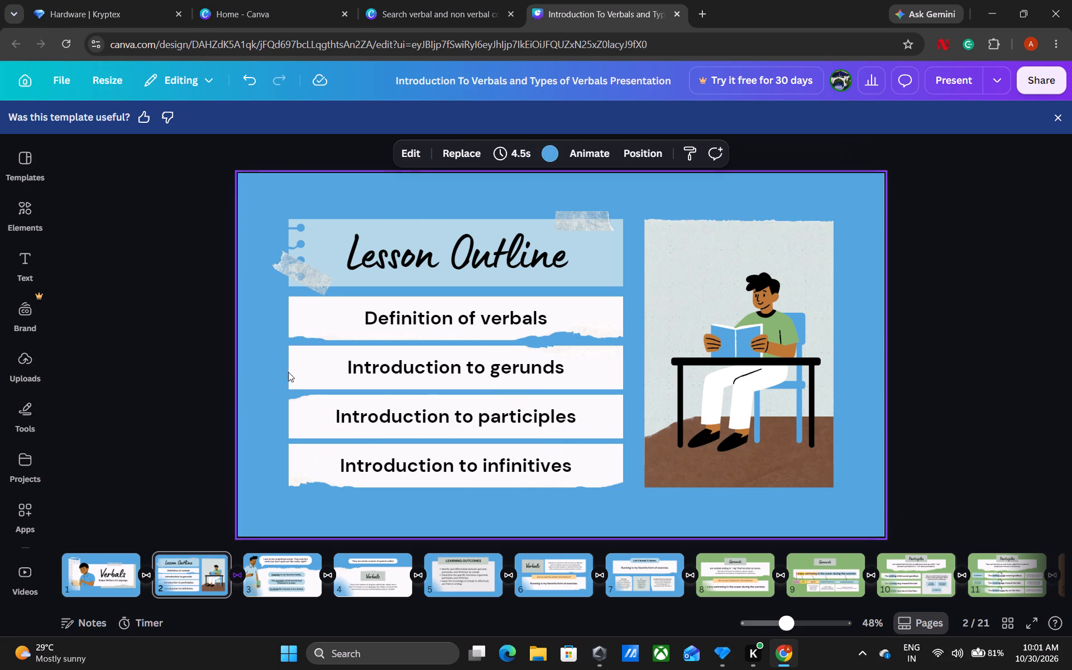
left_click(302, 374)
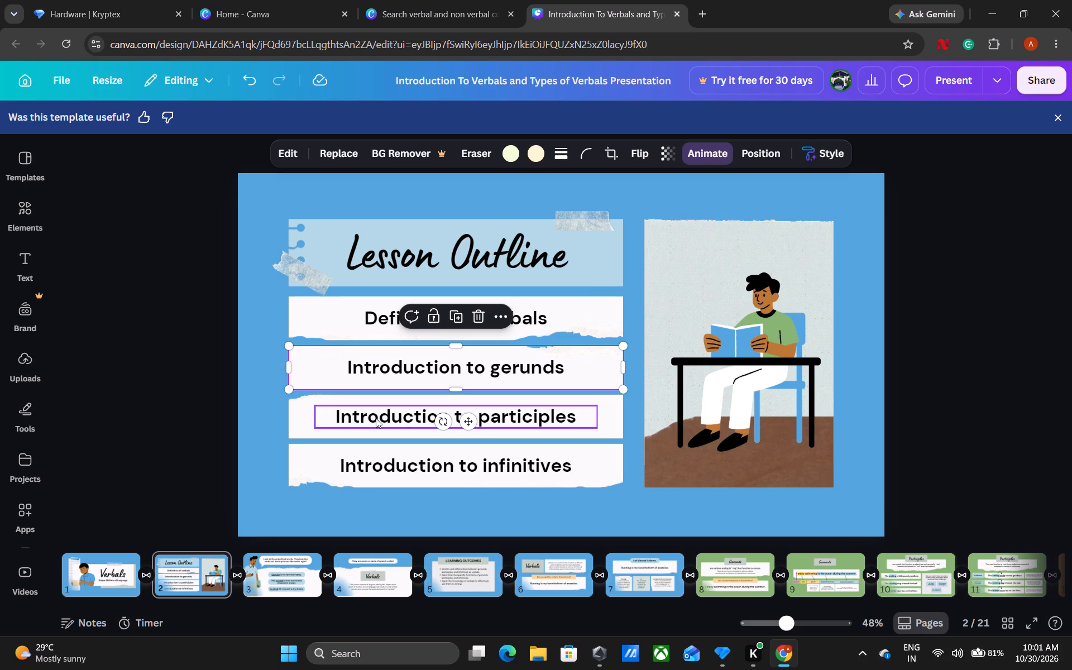
Apply the Brush reveal animation to the paper strip behind "Introduction to participles".
left_click(306, 415)
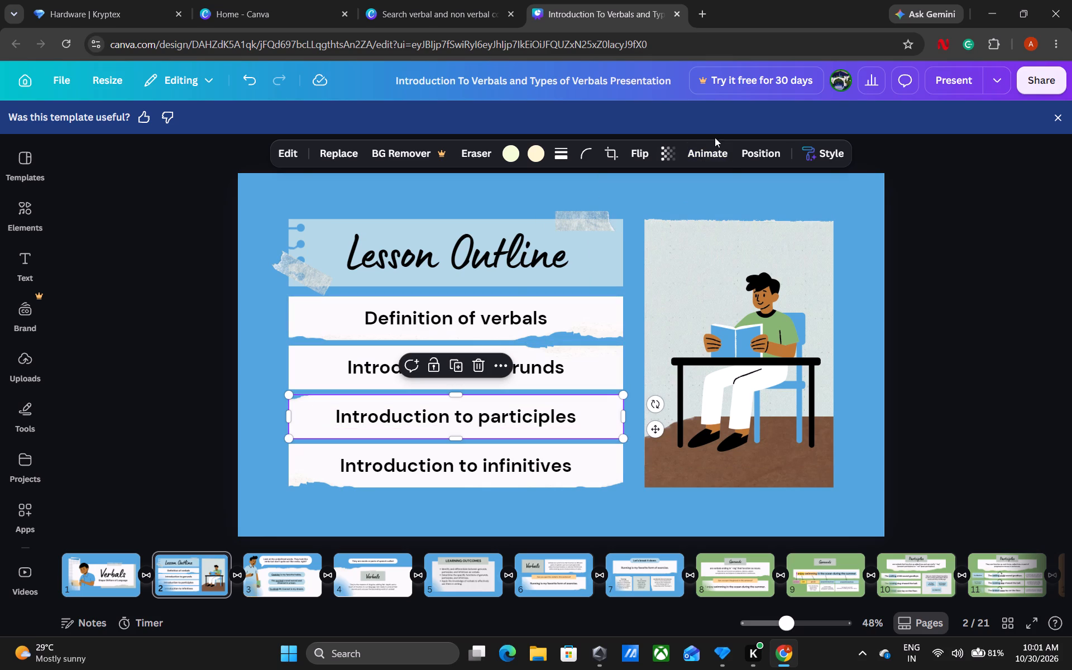
left_click(691, 149)
scroll(123, 386, "down", 1)
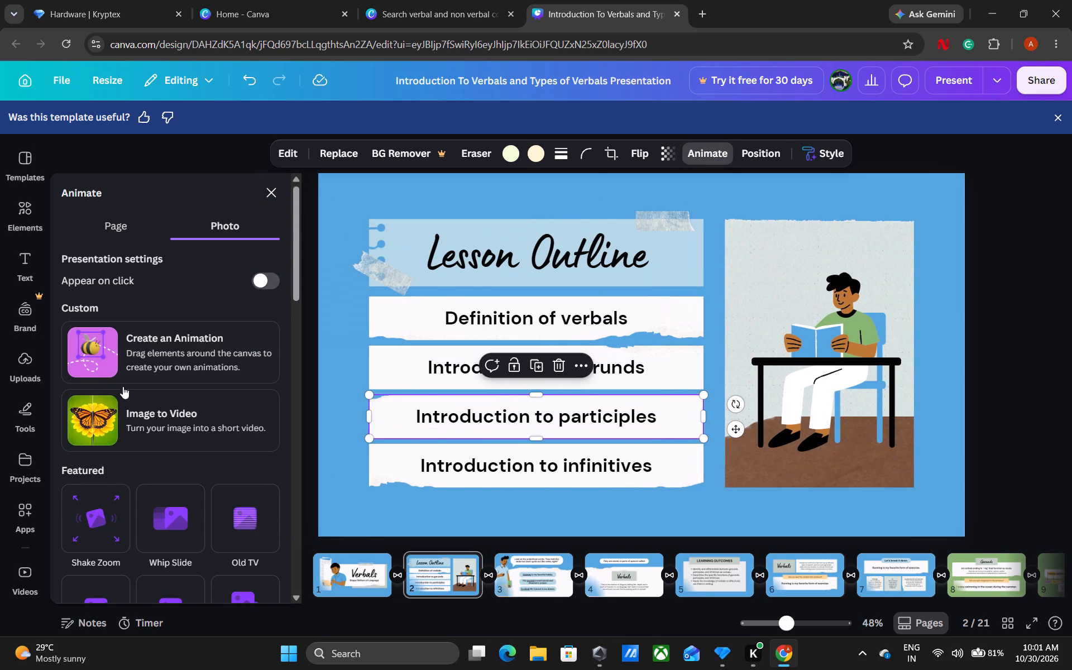
scroll(123, 386, "down", 2)
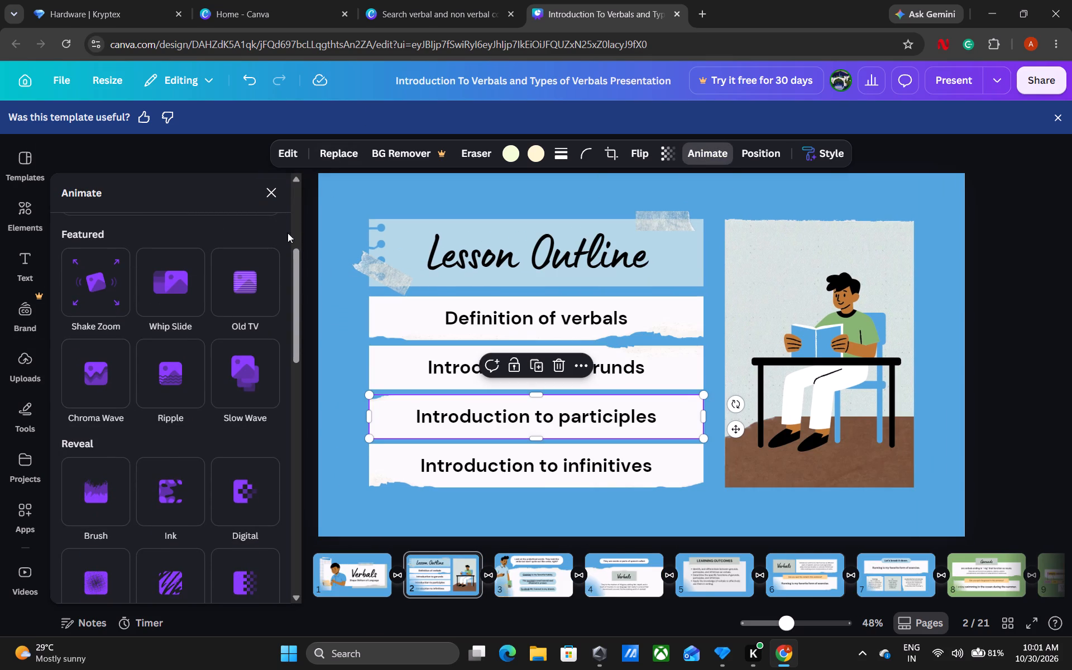
scroll(193, 351, "down", 2)
left_click(68, 369)
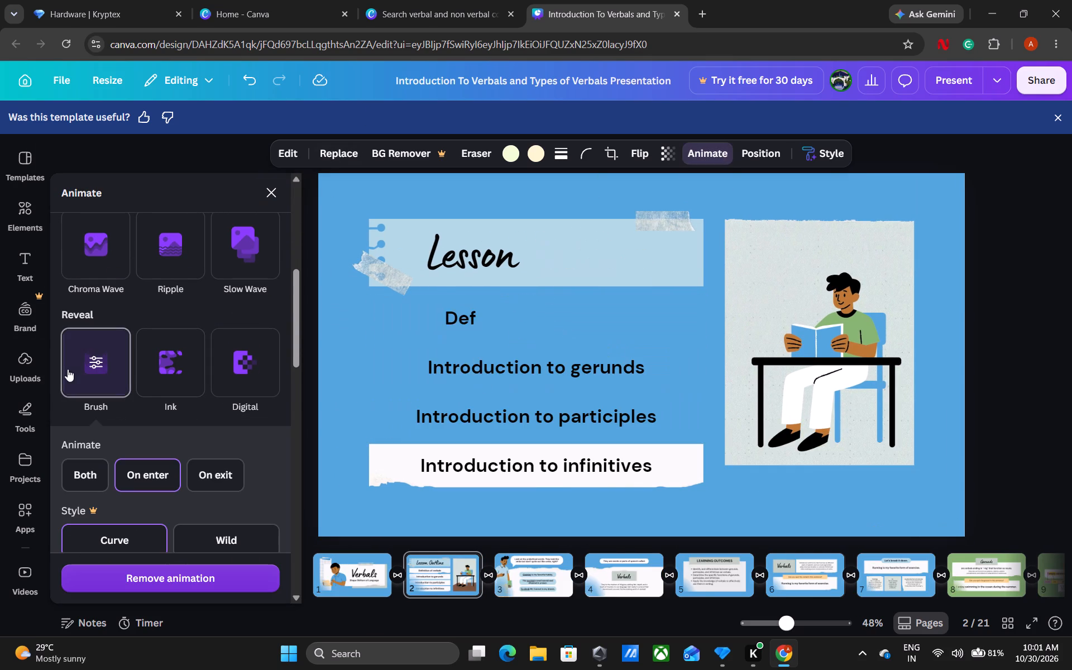
Apply the Typewriter animation to the "Introduction to participles" text.
left_click(424, 414)
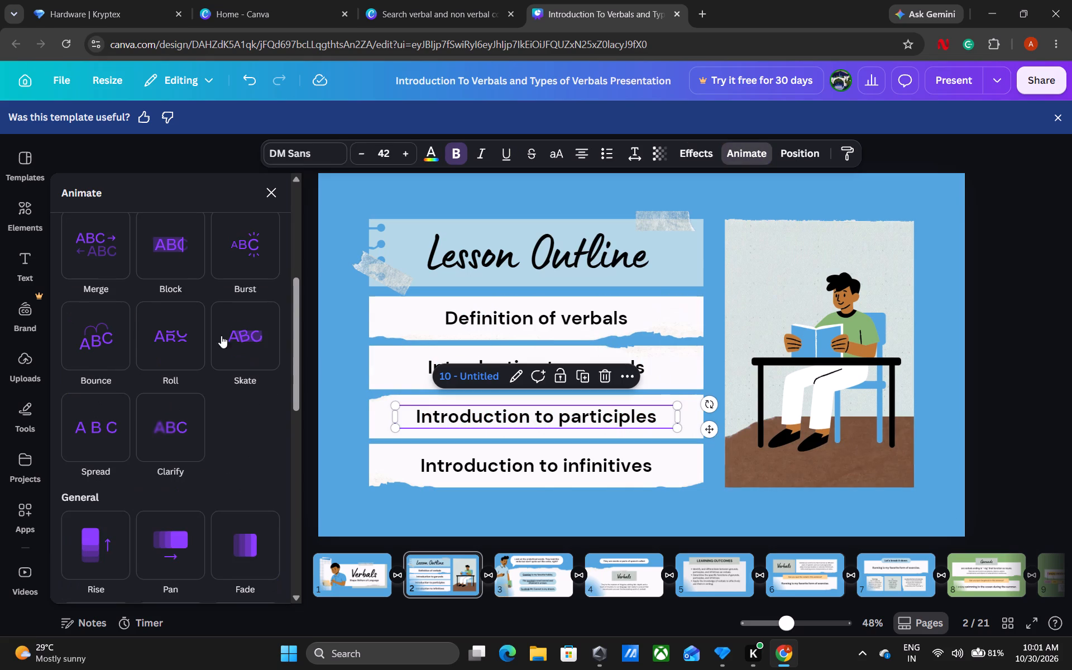
scroll(95, 236, "up", 2)
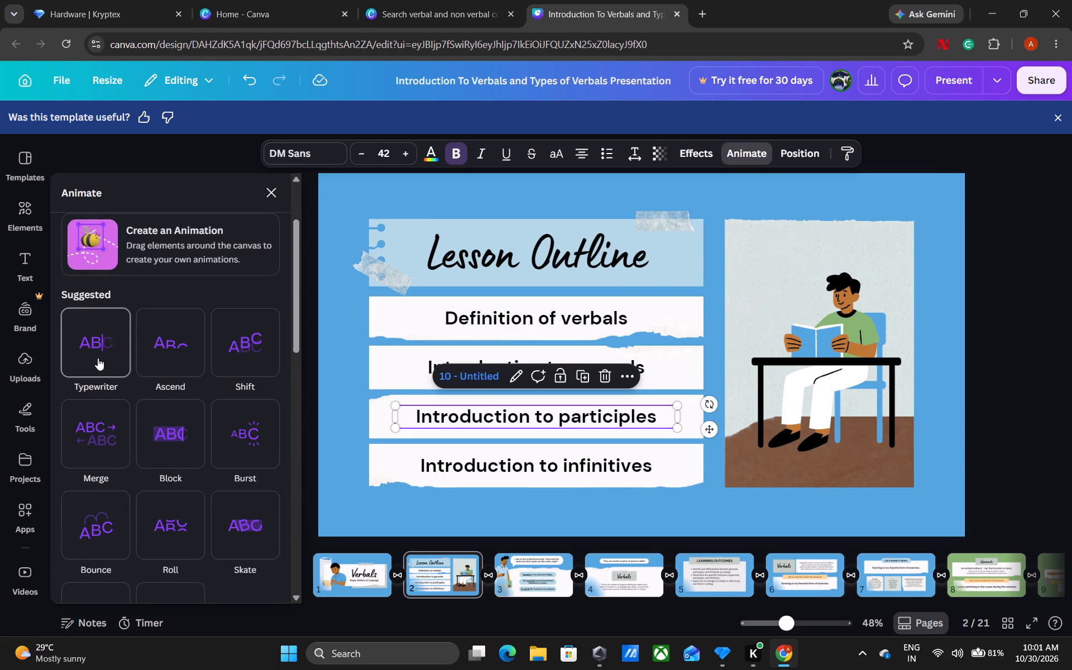
left_click(98, 358)
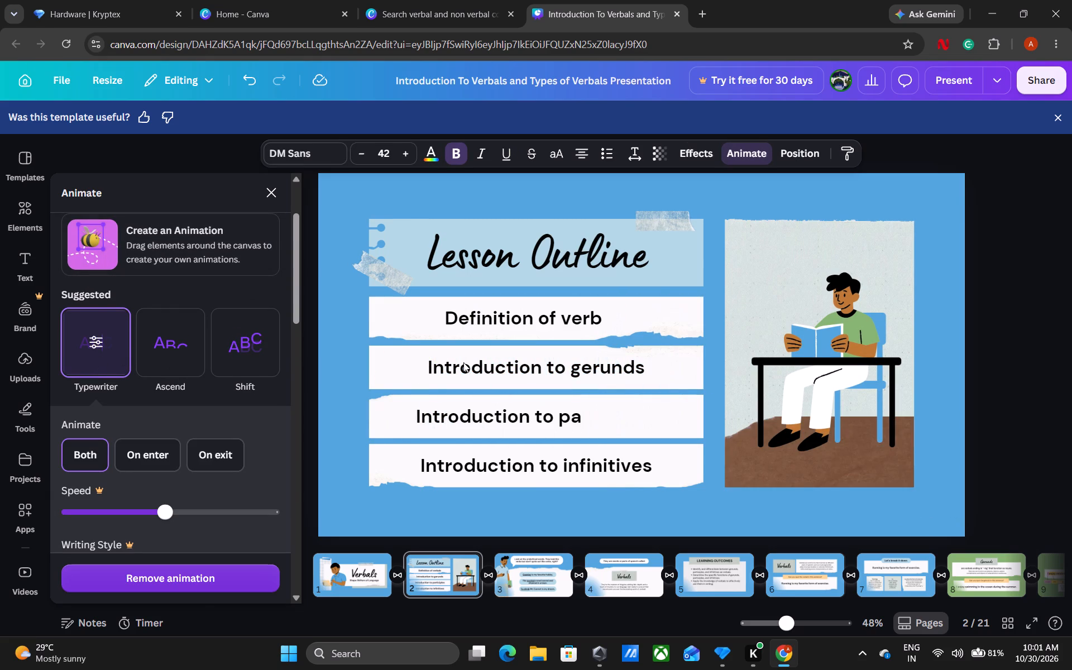
Apply the Typewriter animation to the "Introduction to gerunds" text.
left_click(458, 371)
left_click(97, 347)
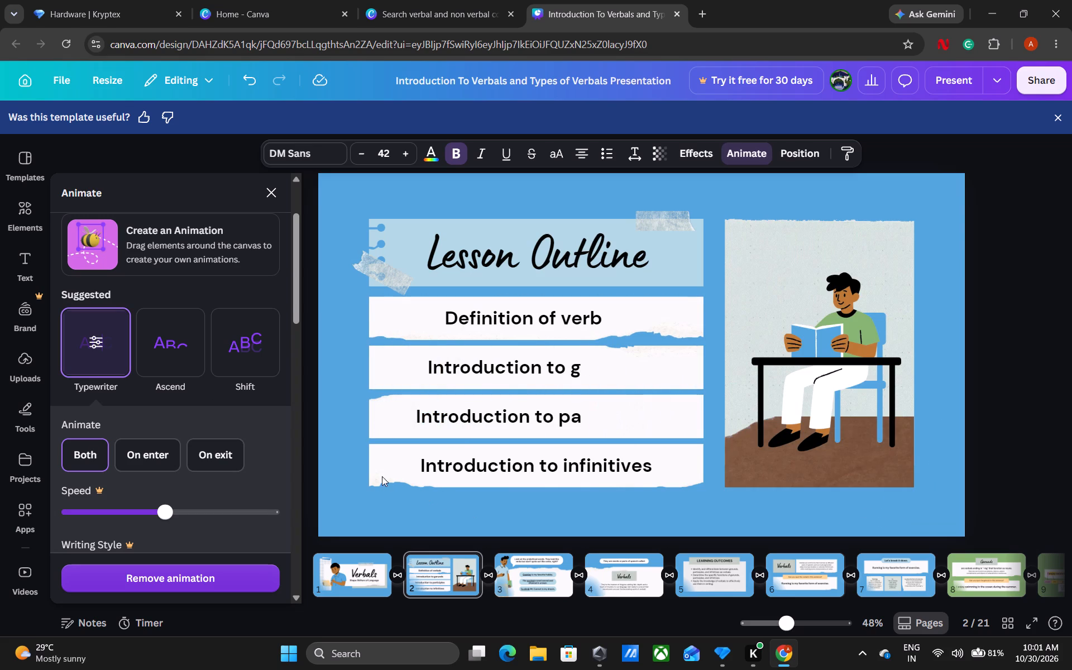
Apply the Brush reveal animation to the paper strip behind "Introduction to infinitives".
left_click(381, 463)
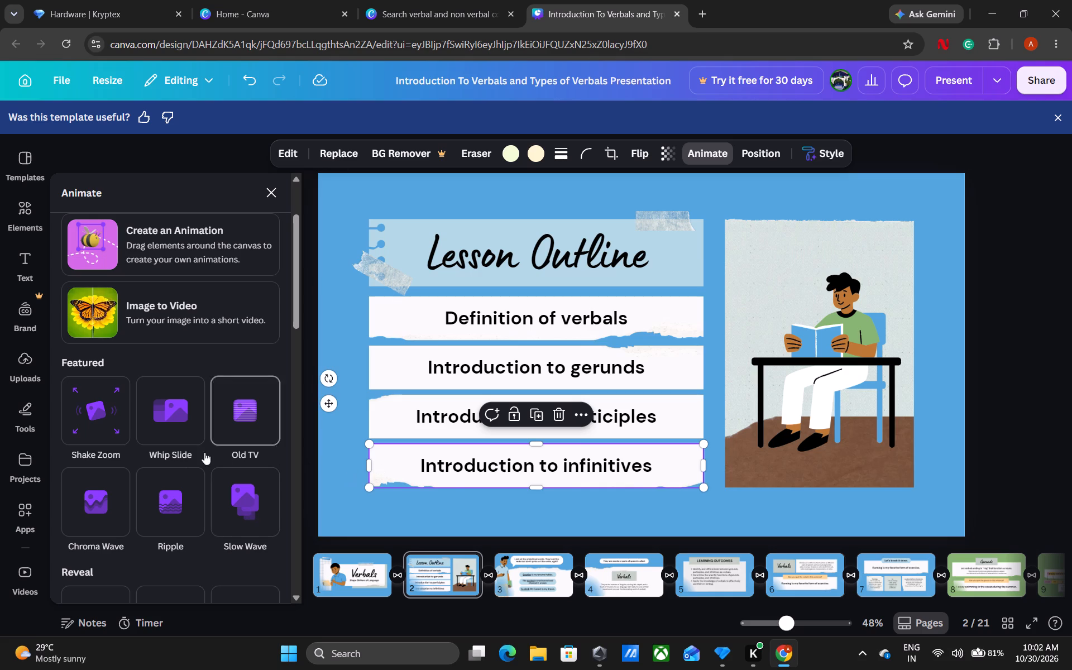
scroll(175, 470, "down", 4)
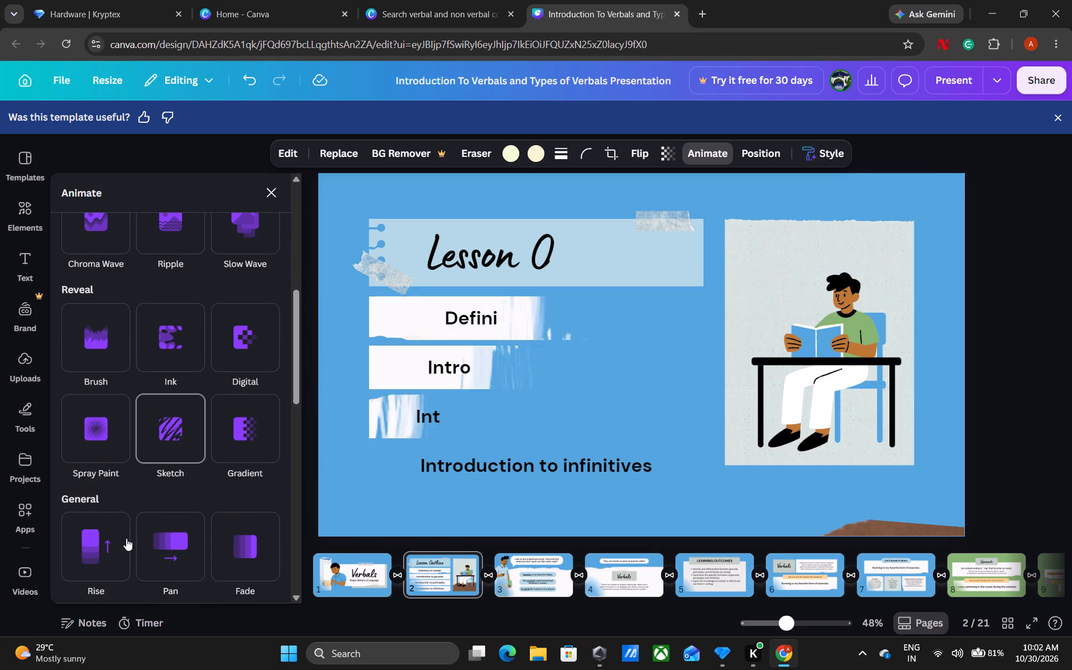
left_click(104, 362)
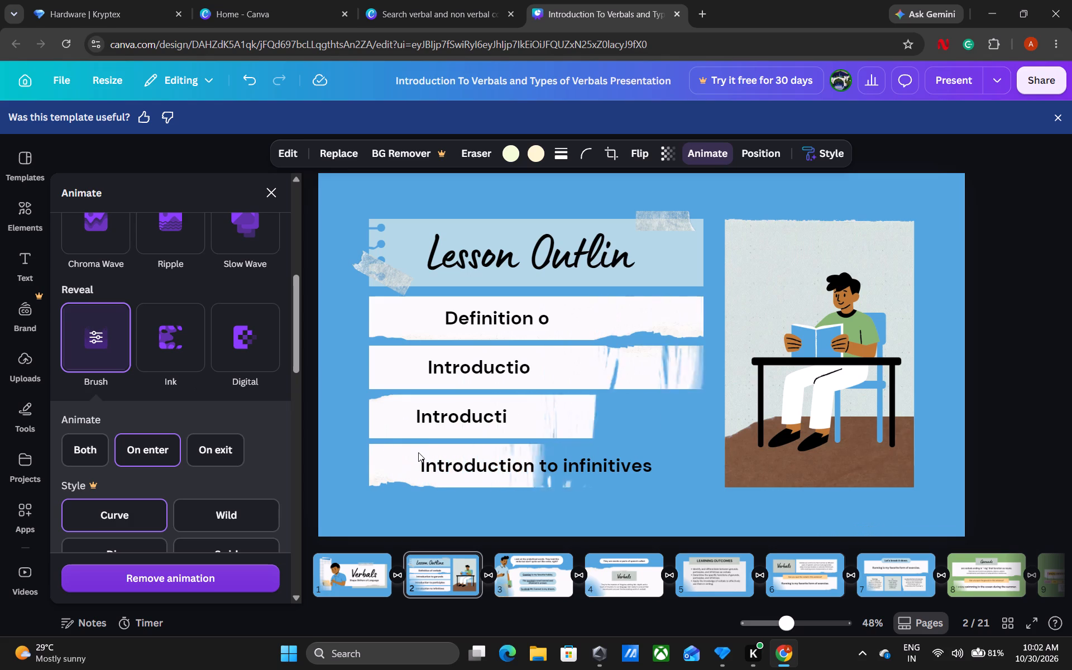
Apply the Typewriter animation to the "Introduction to infinitives" text.
left_click(419, 459)
scroll(160, 296, "up", 2)
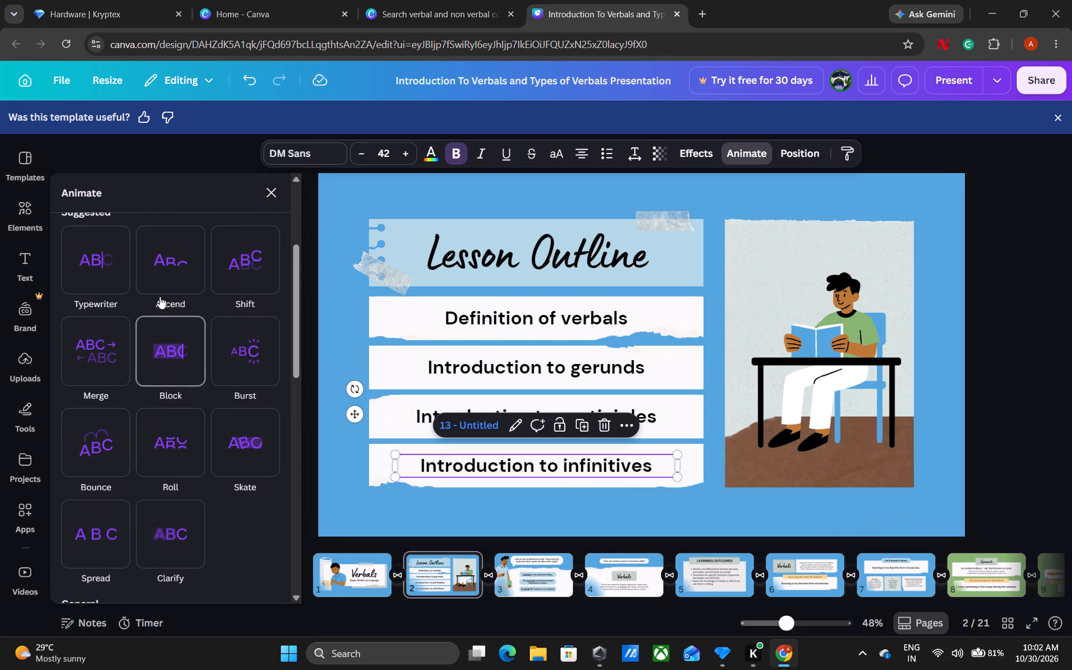
left_click(83, 289)
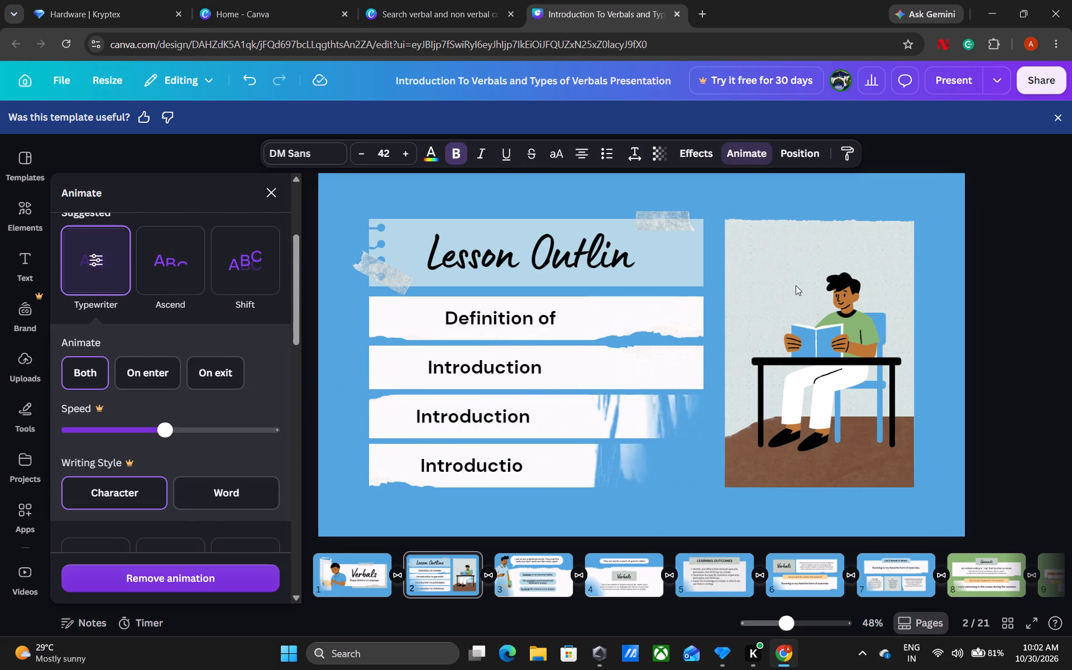
Apply the Brush reveal animation to the pale paper background behind the seated reader on the Lesson Outline slide.
left_click(796, 285)
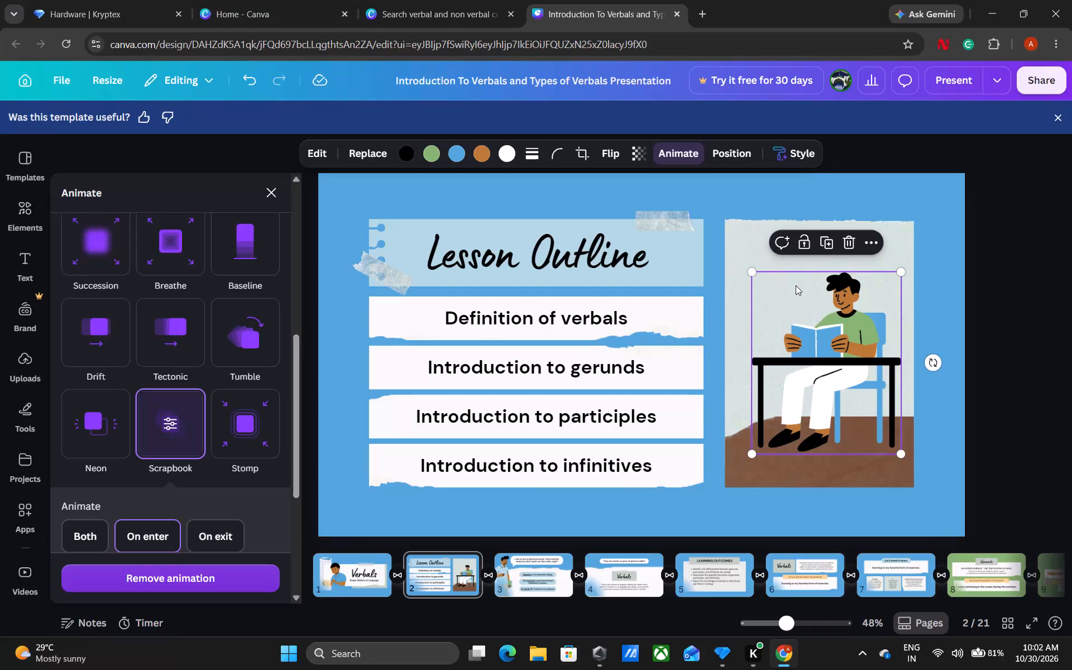
left_click(926, 332)
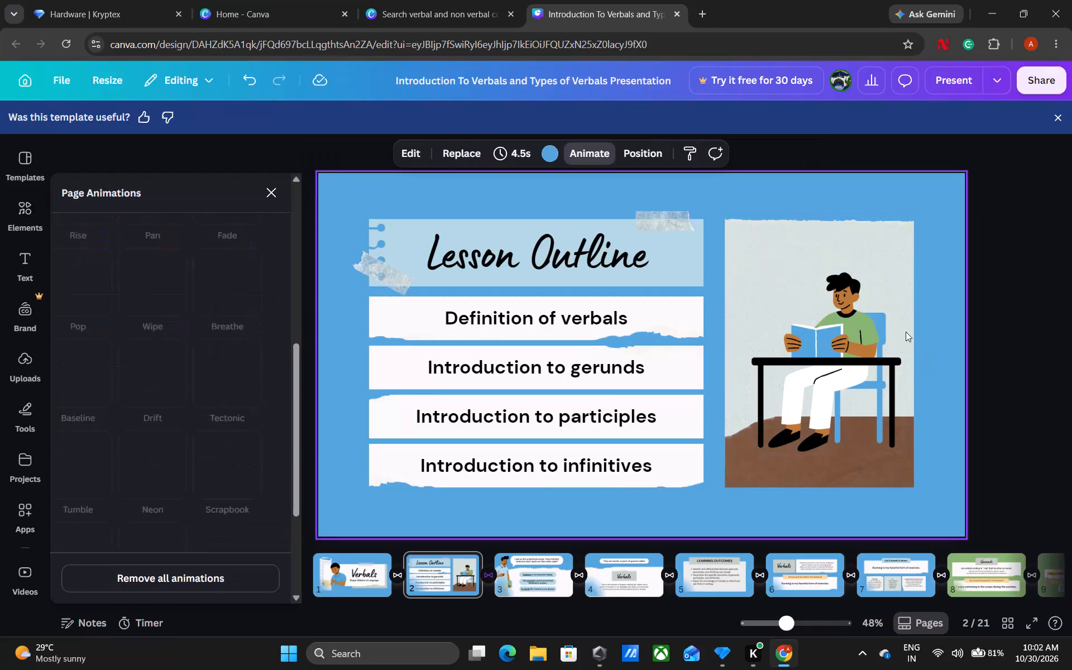
left_click(769, 240)
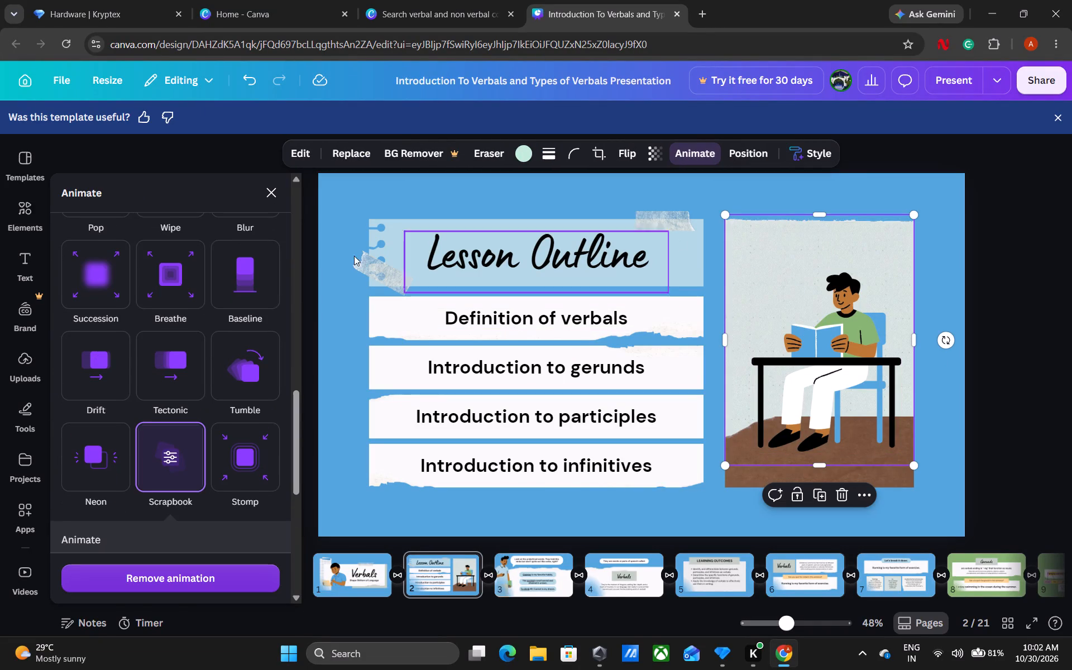
scroll(131, 335, "down", 1)
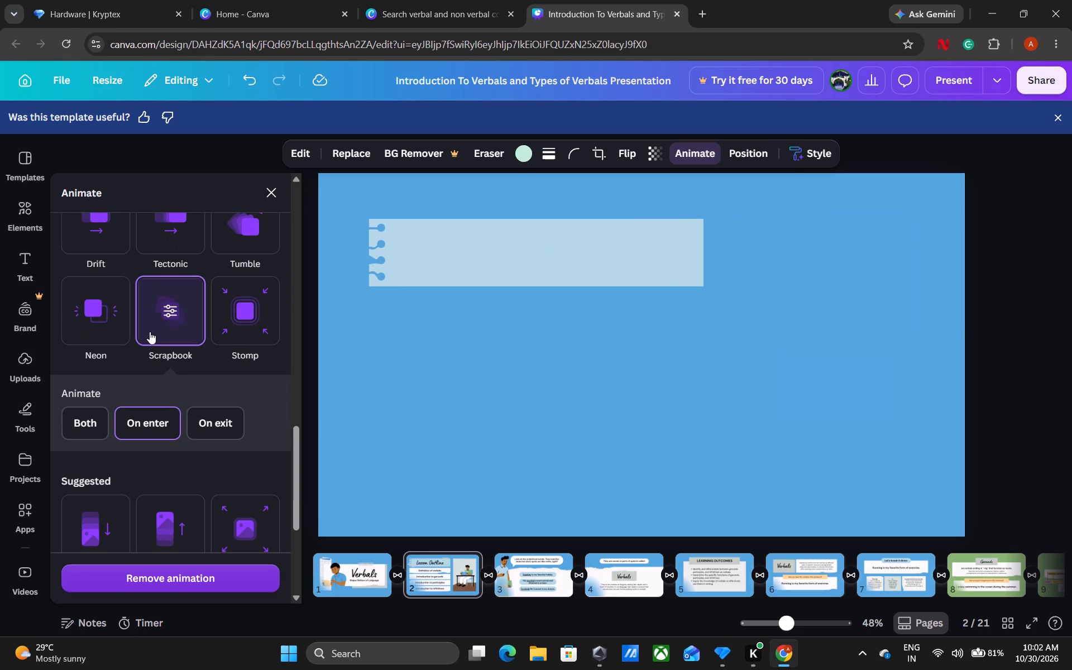
left_click(150, 332)
scroll(150, 332, "up", 1)
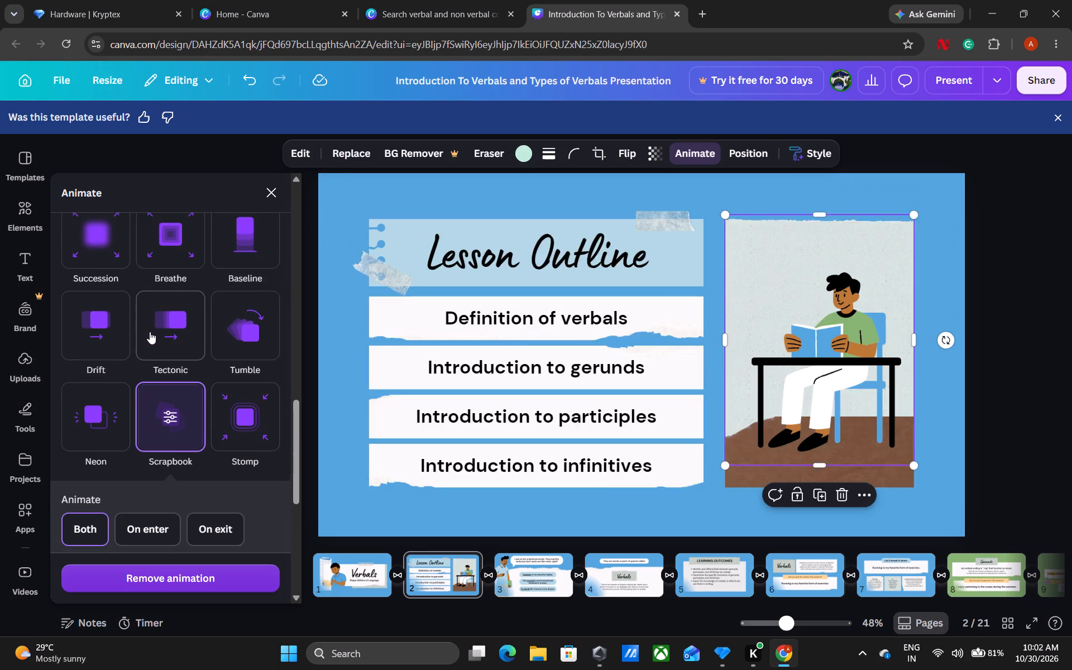
scroll(150, 332, "up", 1)
scroll(104, 265, "up", 2)
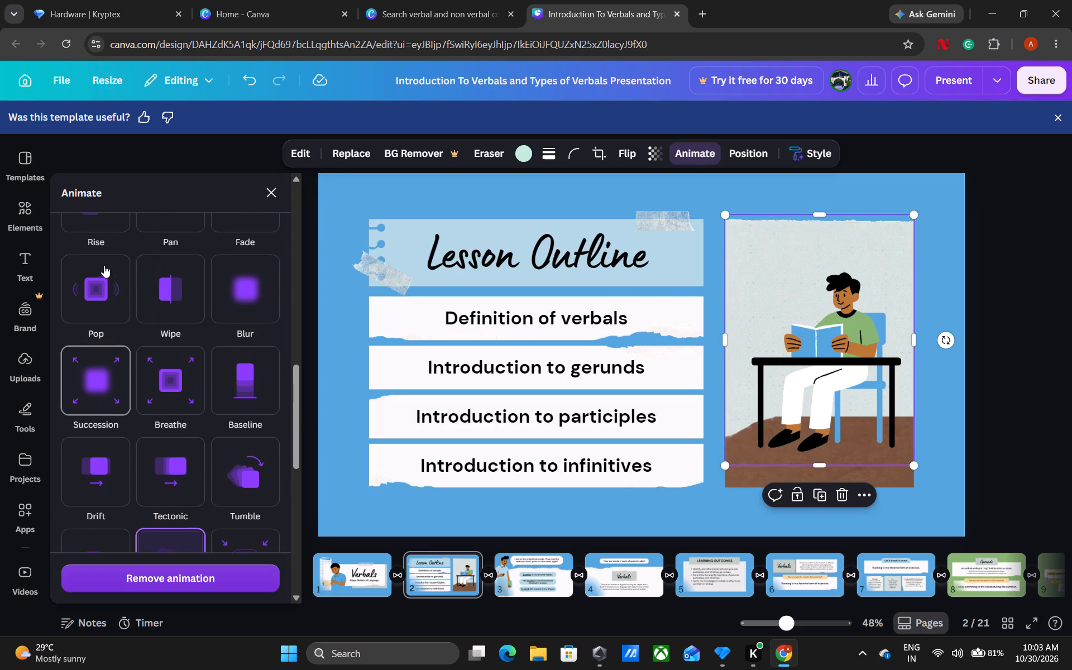
scroll(104, 265, "up", 1)
scroll(104, 265, "down", 2)
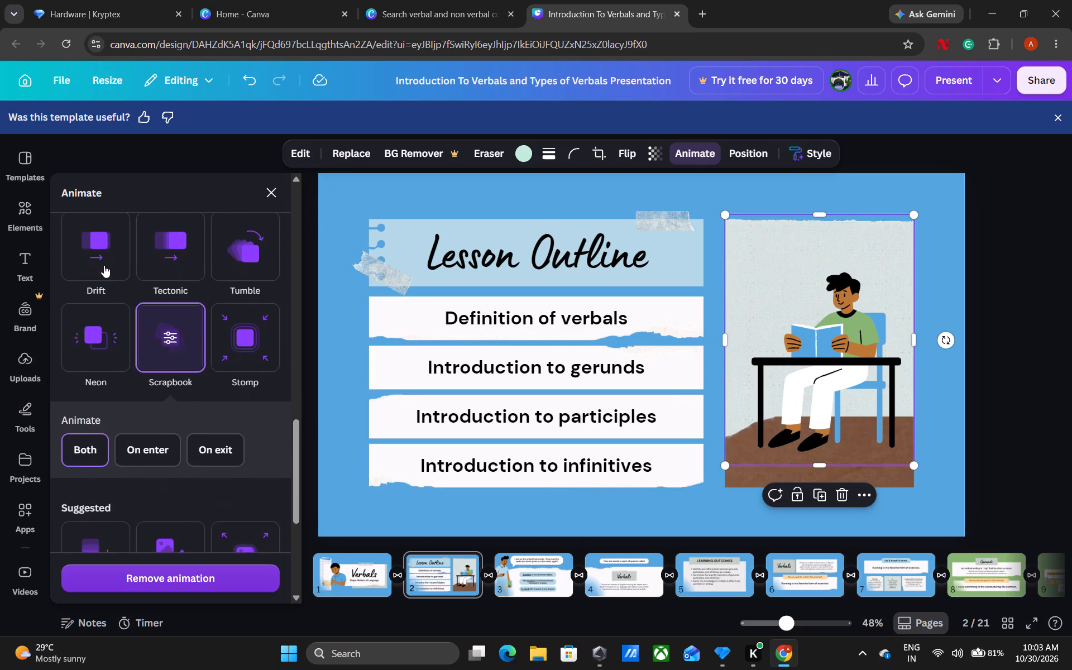
scroll(104, 265, "up", 5)
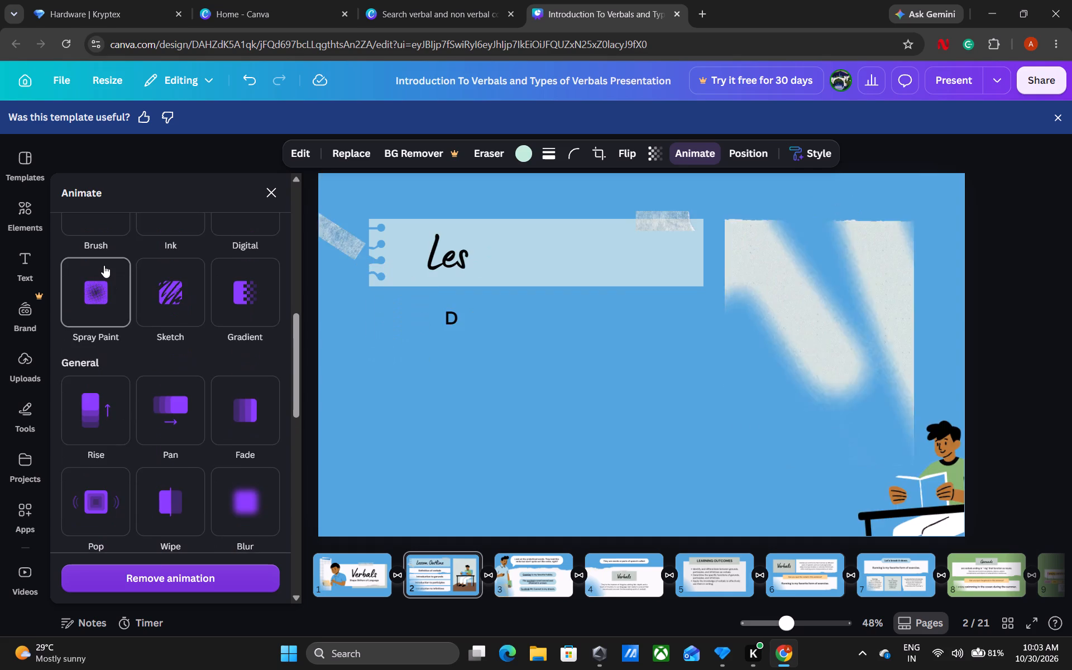
scroll(104, 265, "up", 2)
left_click(104, 265)
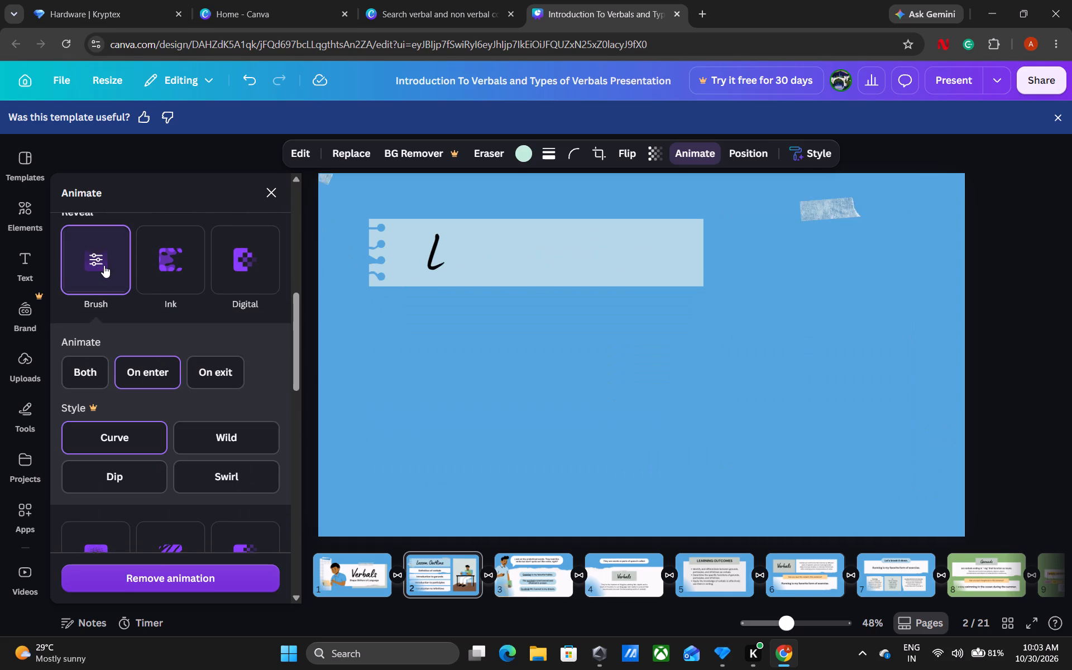
Apply the Wipe animation to the illustration of the man reading at the desk.
left_click(832, 318)
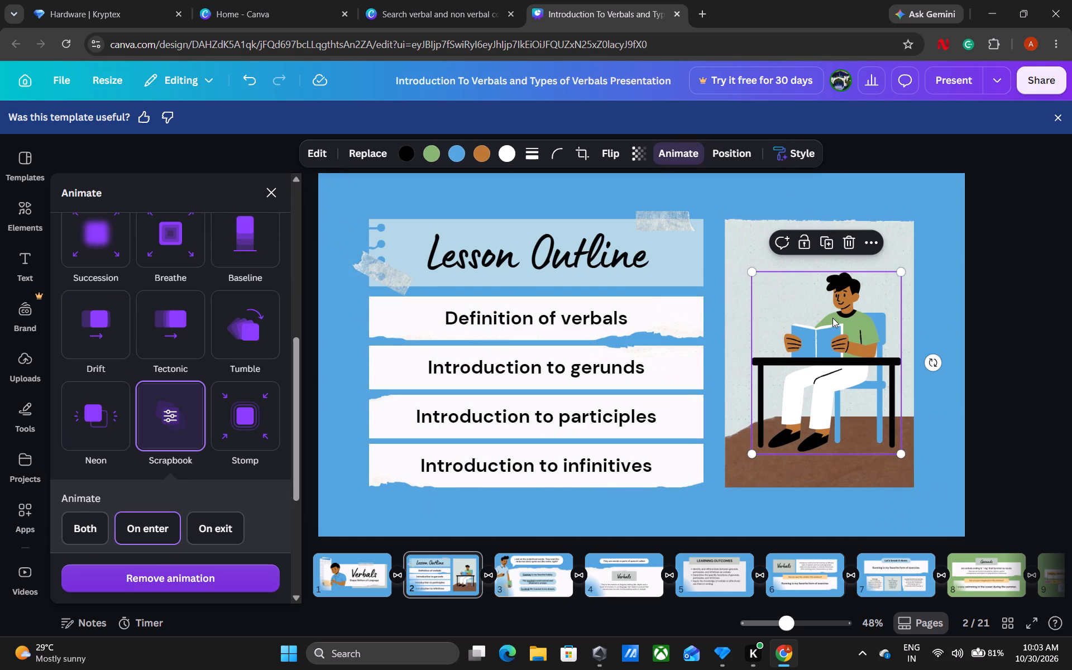
left_click(186, 387)
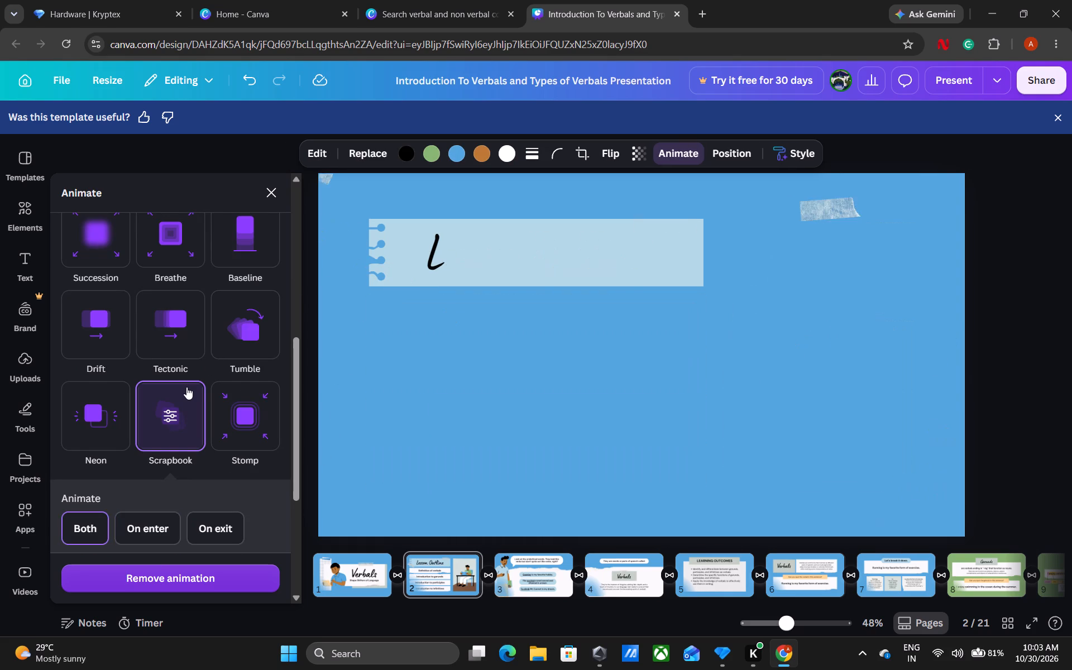
scroll(186, 387, "up", 3)
scroll(93, 317, "up", 3)
scroll(93, 317, "down", 1)
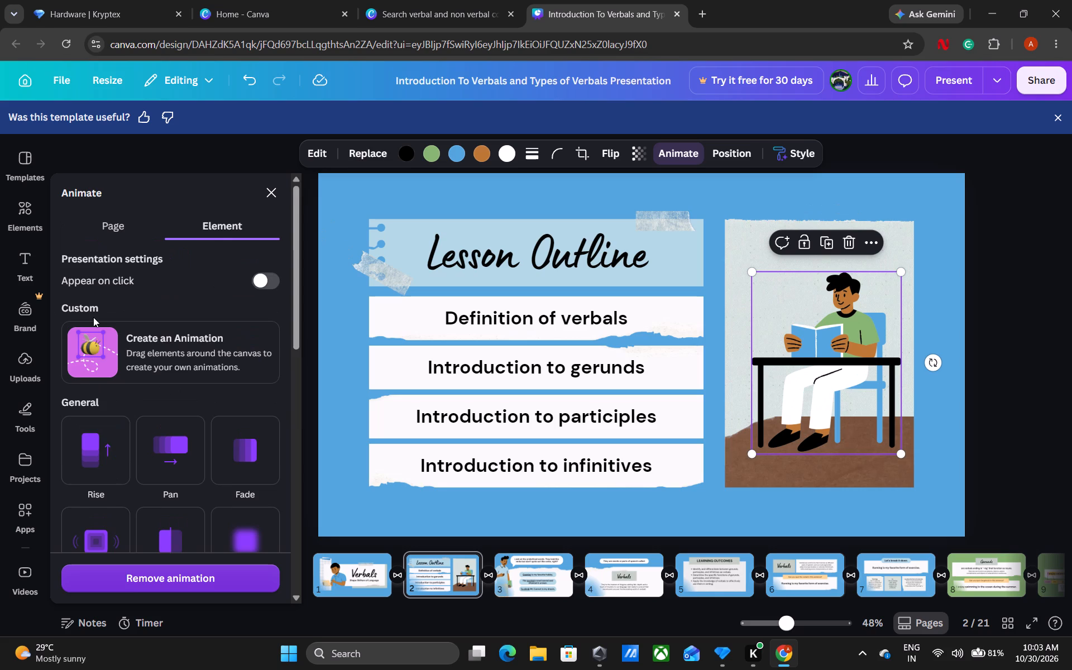
scroll(93, 317, "down", 1)
scroll(93, 317, "right", 1)
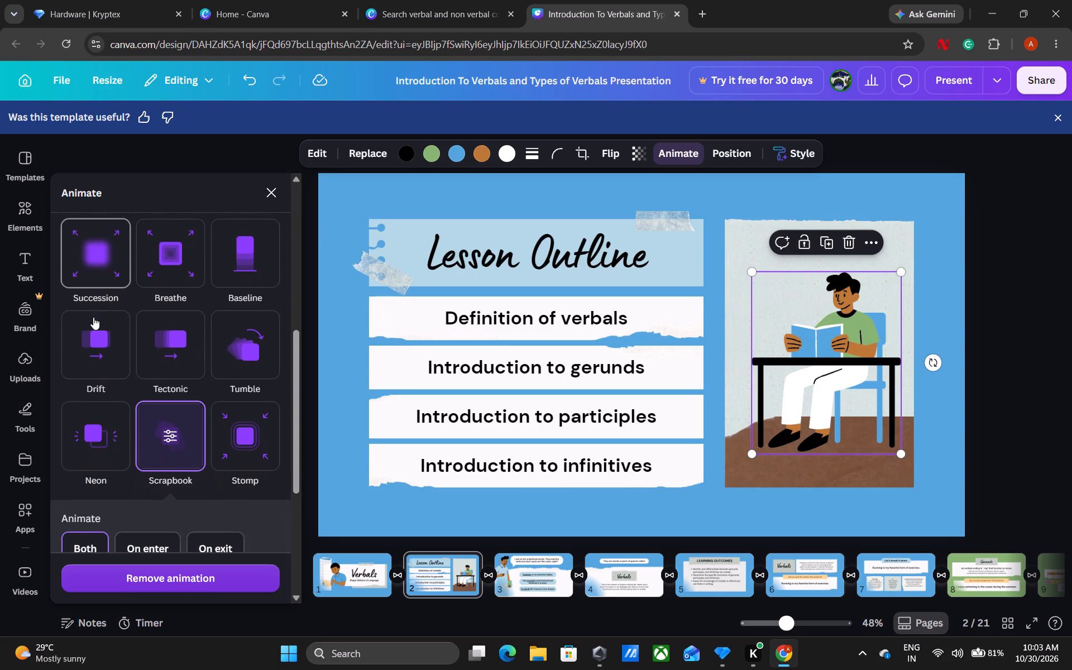
scroll(93, 317, "right", 1)
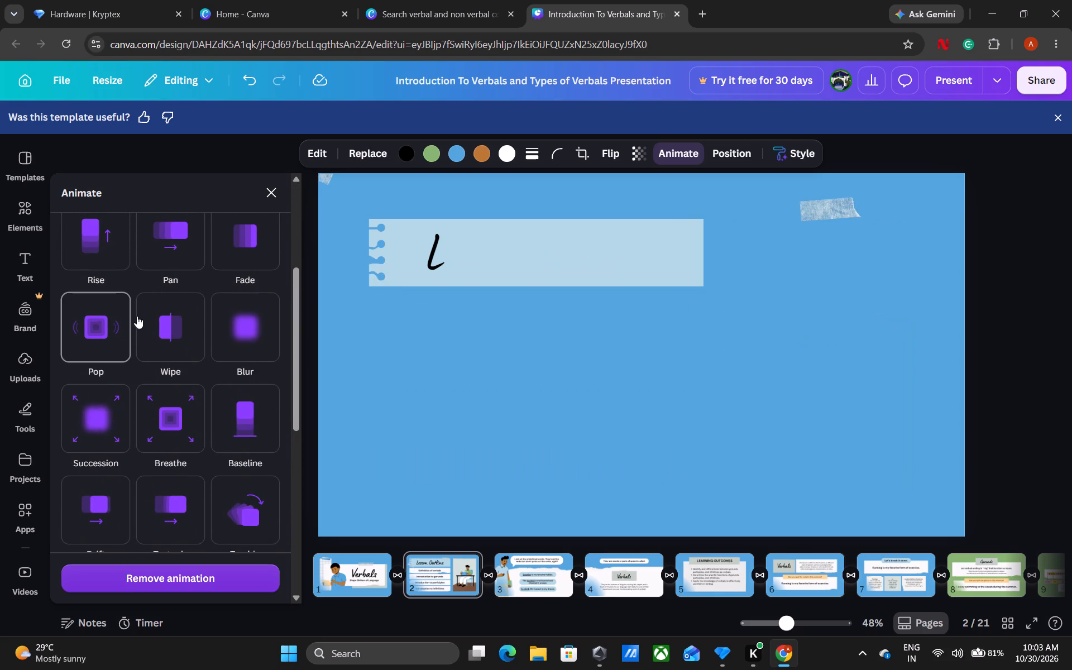
left_click(157, 323)
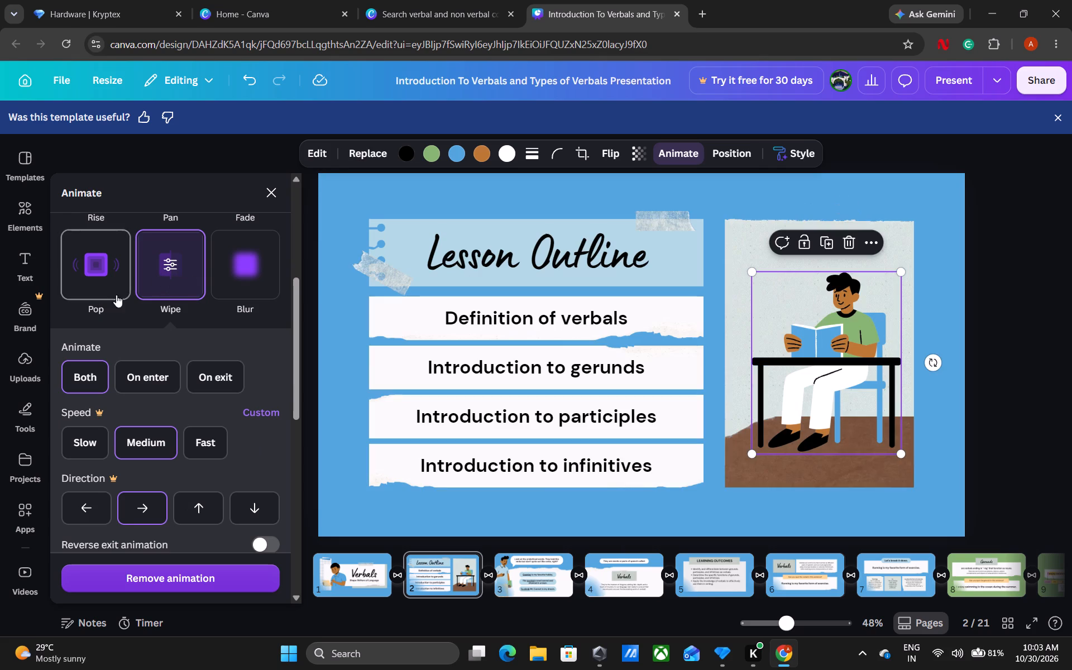
scroll(248, 358, "down", 2)
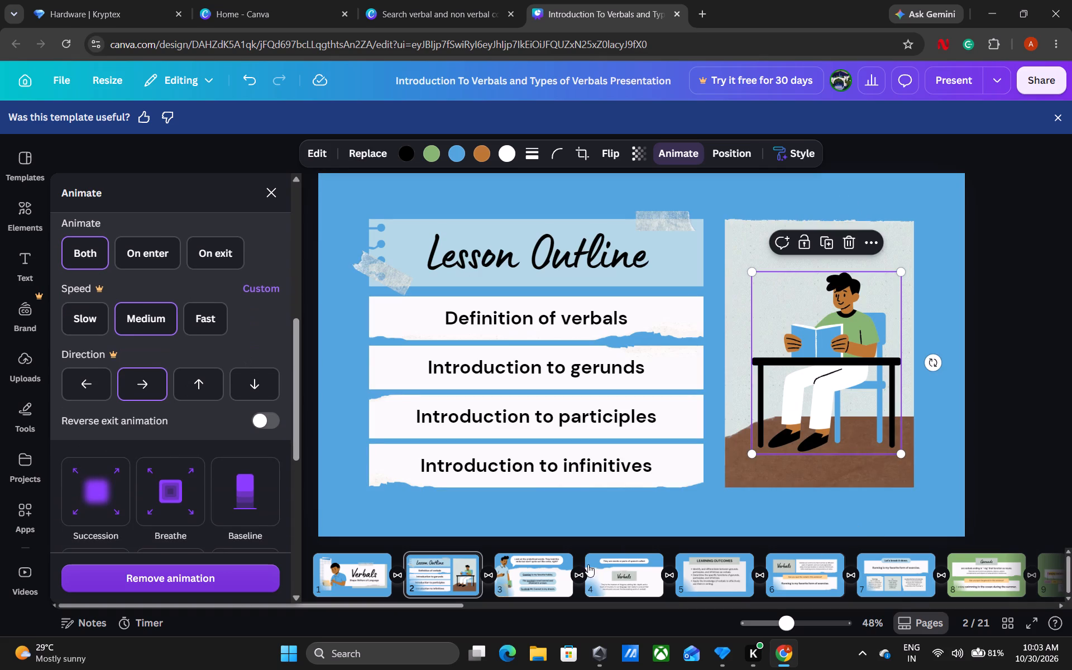
Apply the Blur animation to the standing man illustration on slide 3.
left_click(547, 583)
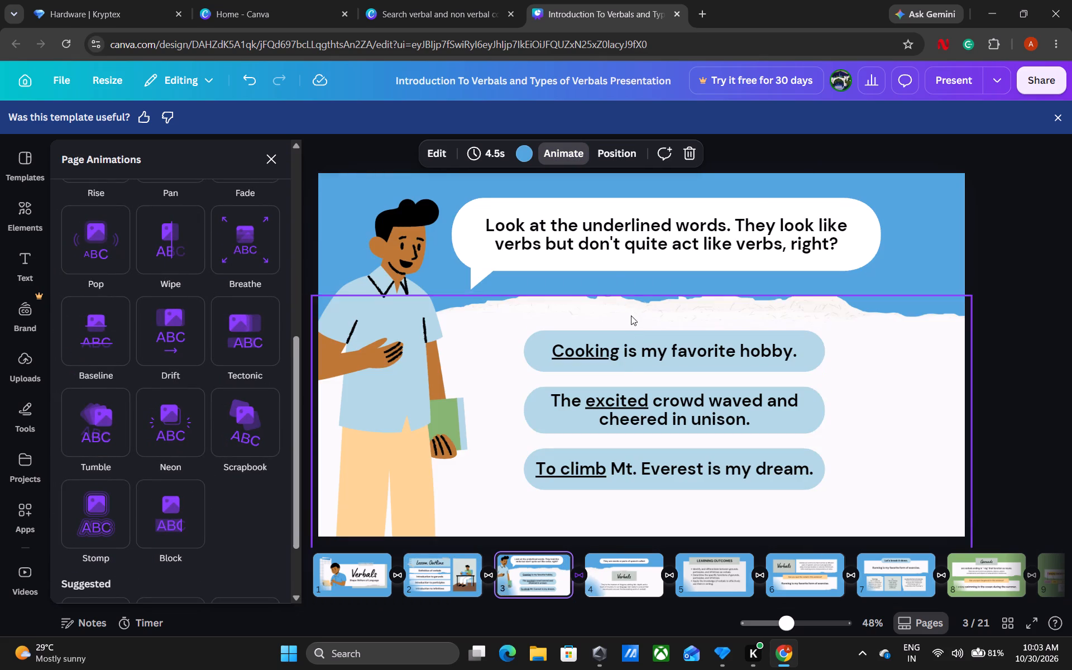
left_click(387, 323)
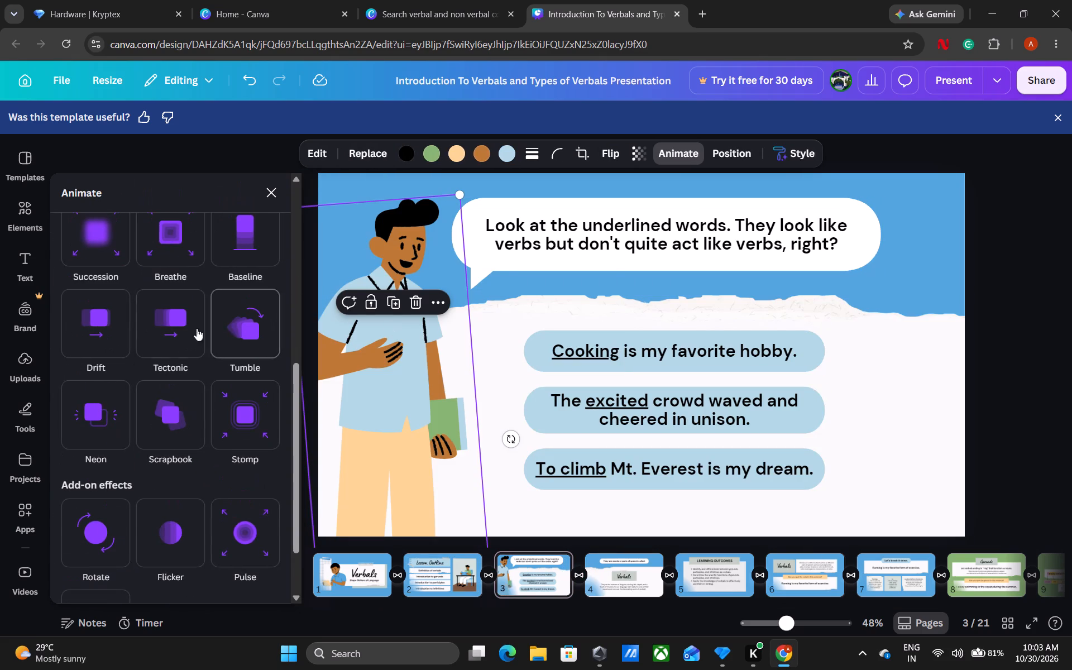
scroll(137, 357, "up", 3)
scroll(137, 357, "down", 1)
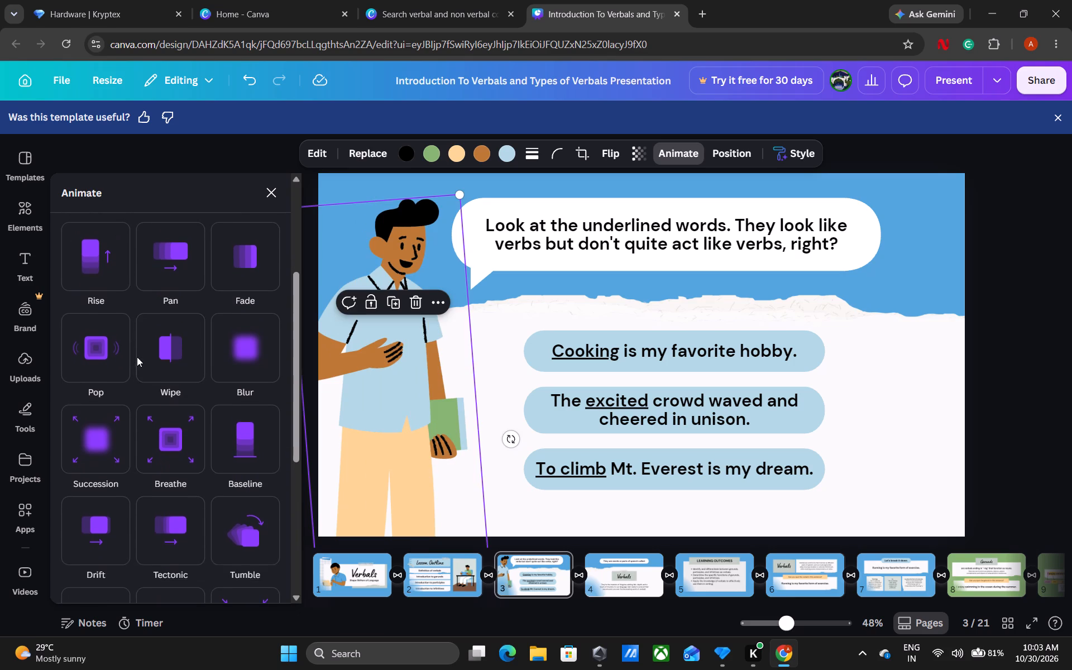
scroll(137, 357, "down", 1)
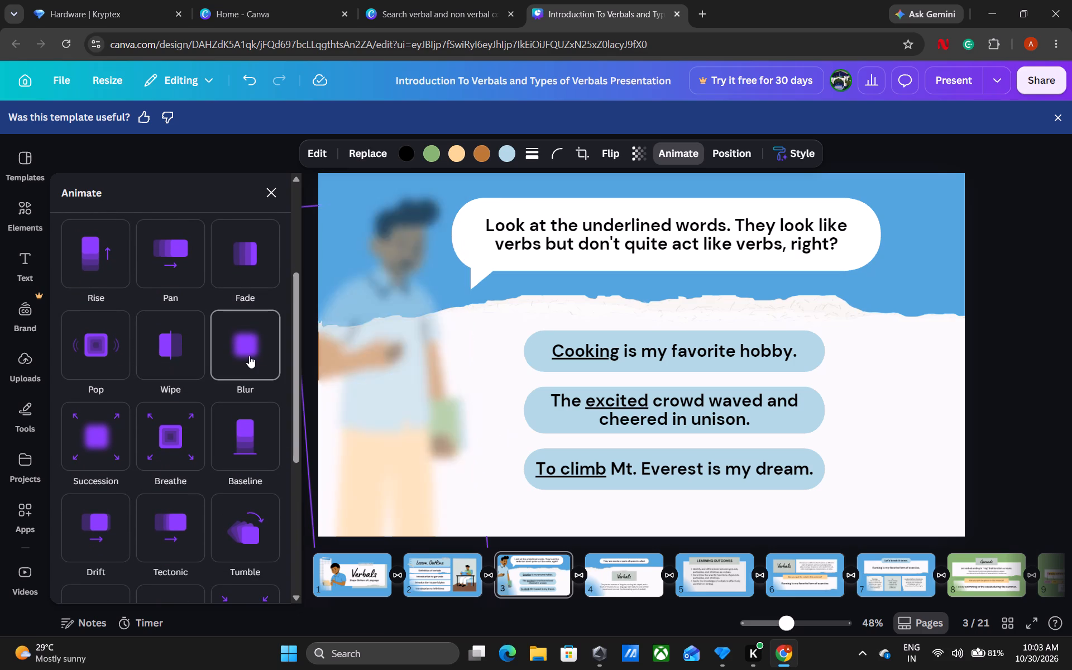
scroll(249, 356, "down", 1)
left_click(253, 299)
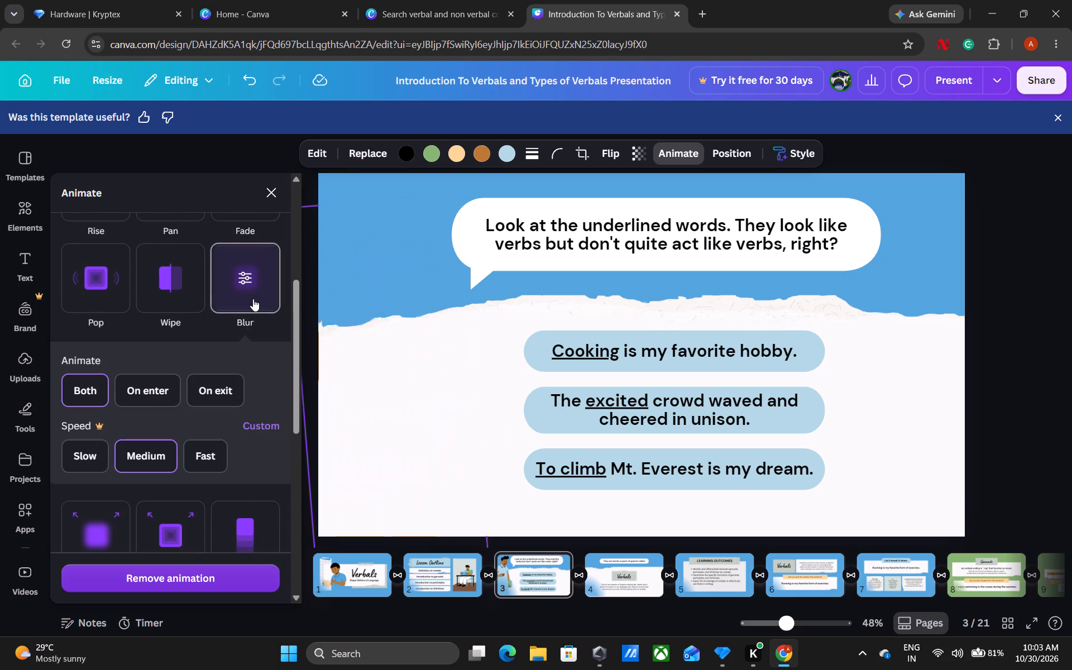
Apply the Rise animation to the "Look at the underlined words" speech bubble.
left_click(567, 229)
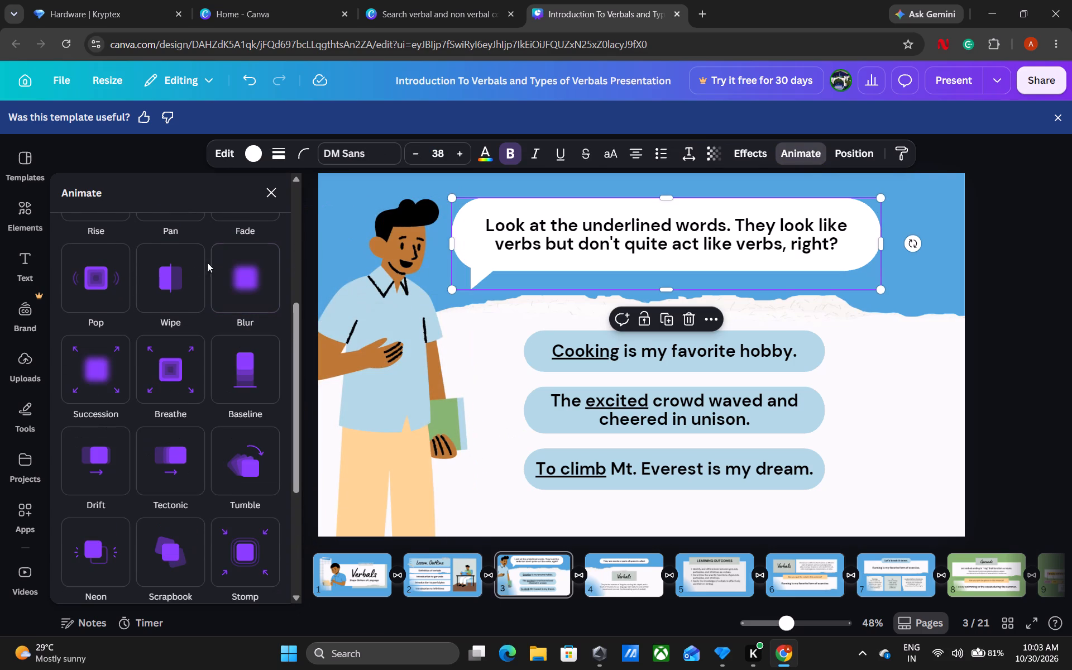
scroll(194, 264, "up", 2)
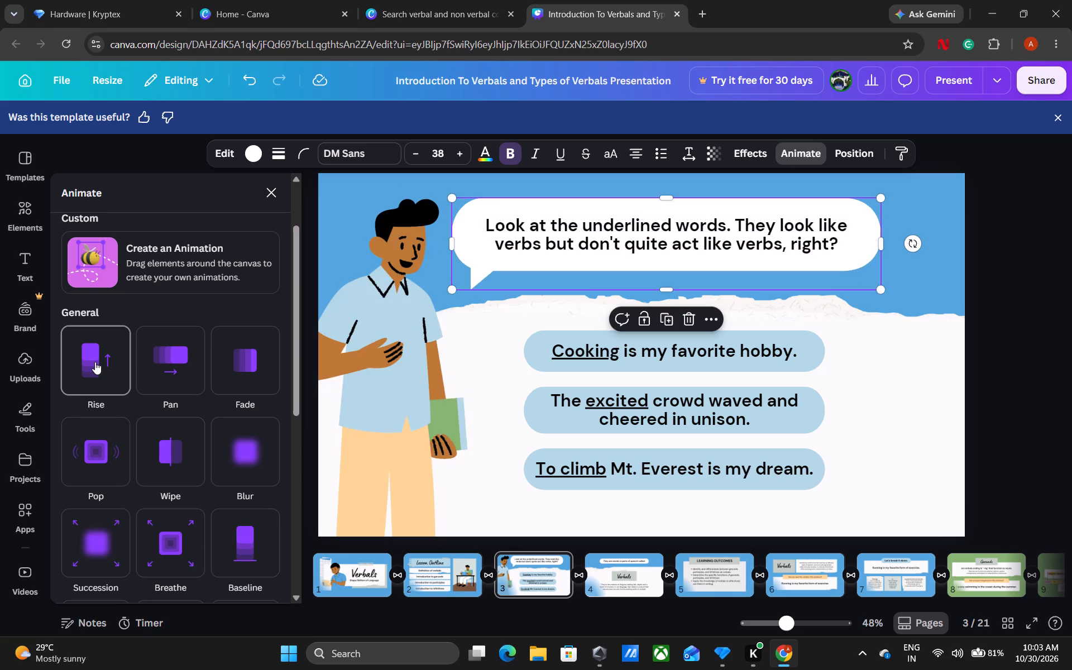
left_click(95, 362)
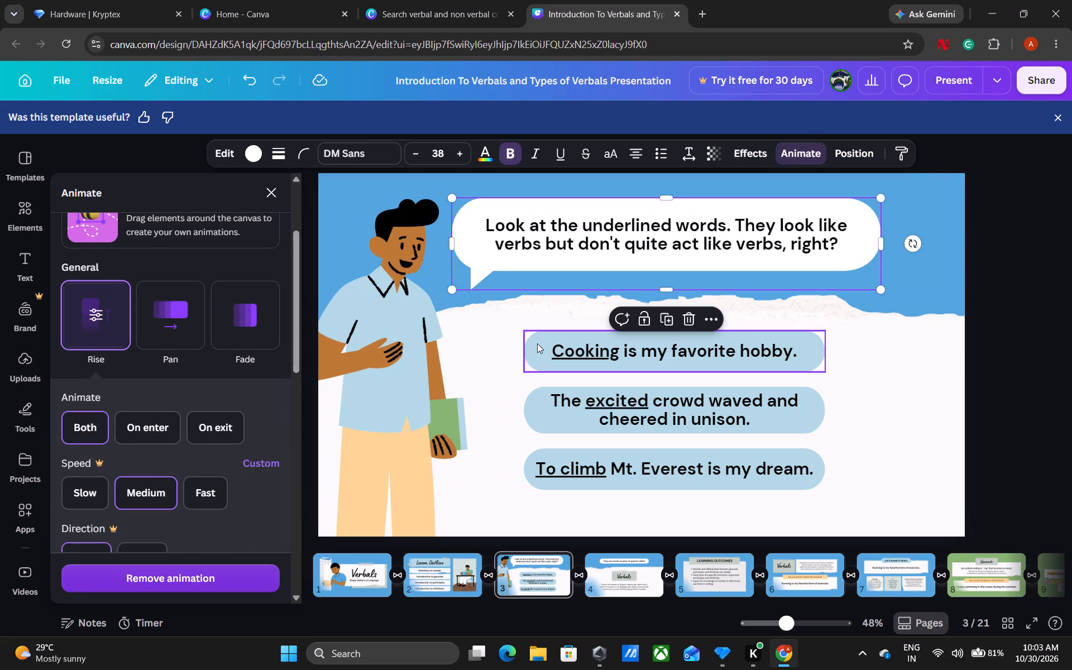
Apply the Breathe animation to the "Cooking is my favorite hobby." text box.
left_click(534, 344)
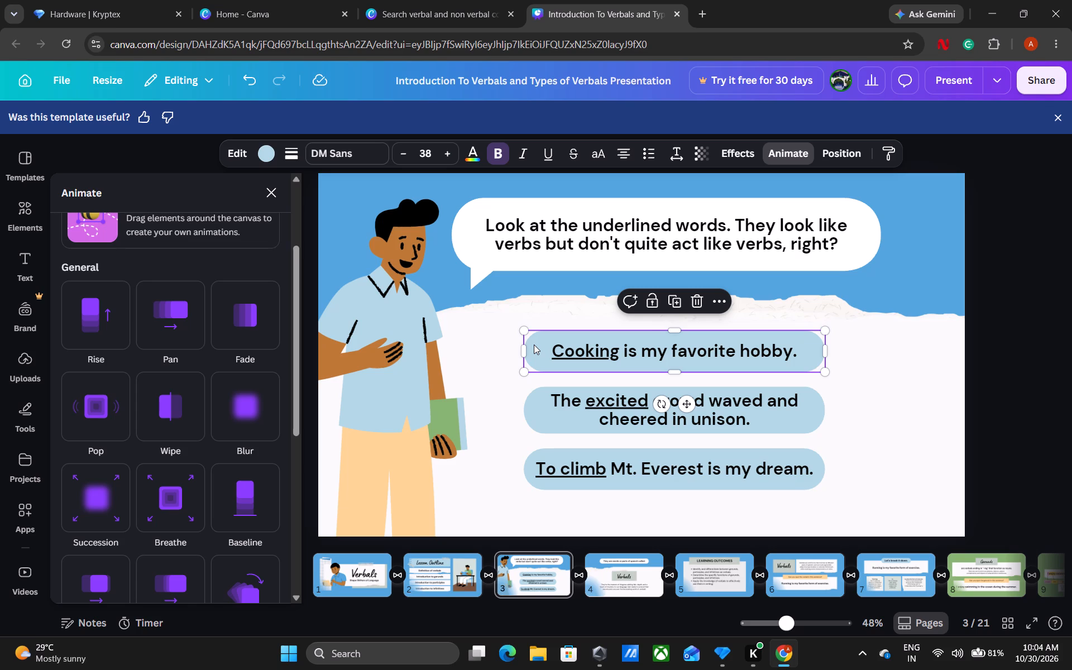
left_click(534, 344)
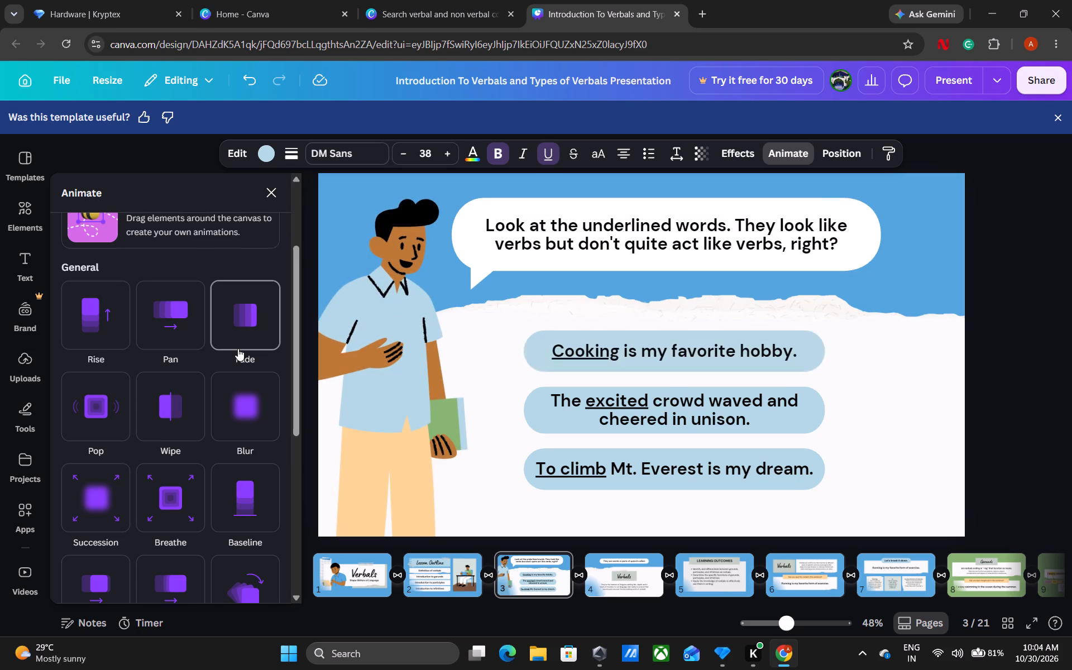
scroll(238, 348, "down", 5)
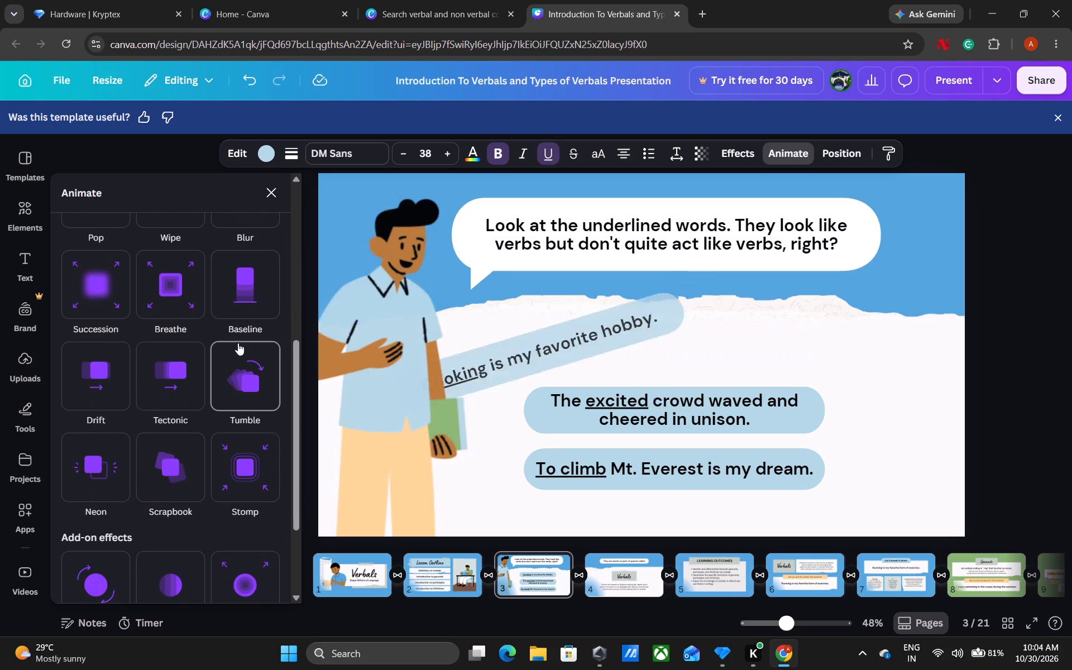
left_click(173, 283)
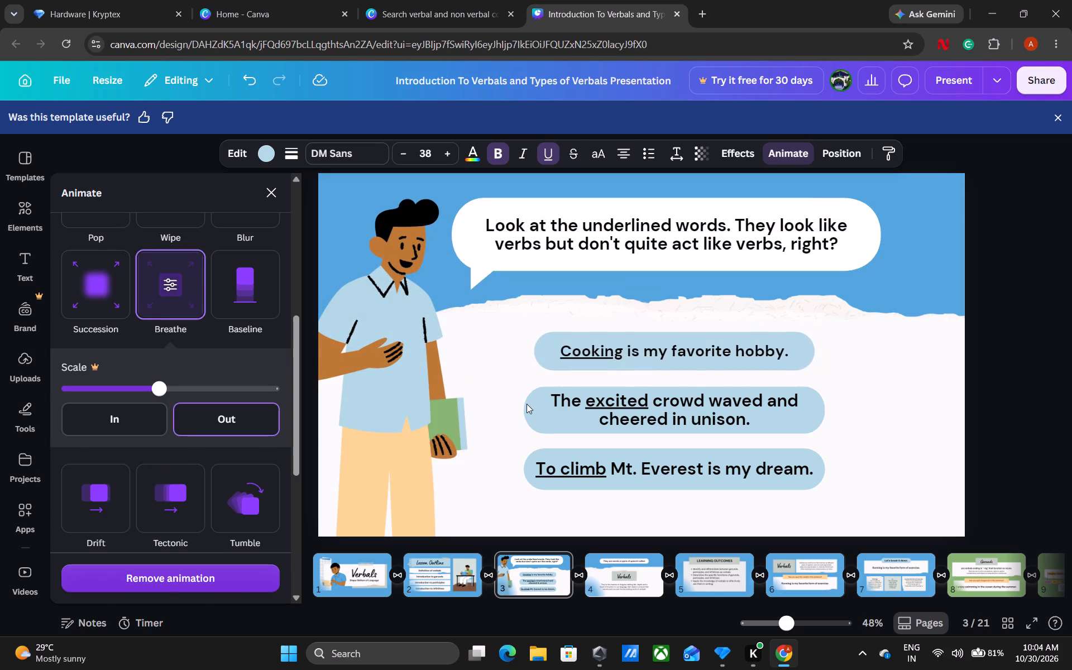
Apply the Baseline animation to the "The excited crowd waved and cheered in unison." text box.
left_click(527, 404)
left_click(234, 312)
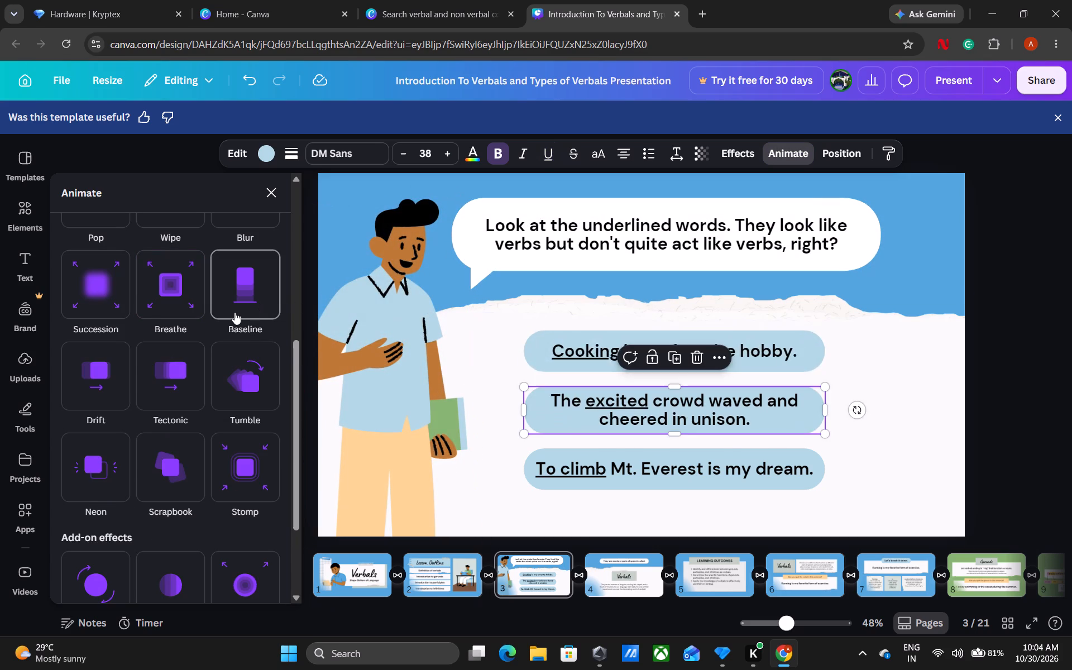
Apply the Breathe animation to the "The excited crowd waved and cheered in unison." and "To climb Mt. Everest is my dream." text boxes.
left_click(178, 303)
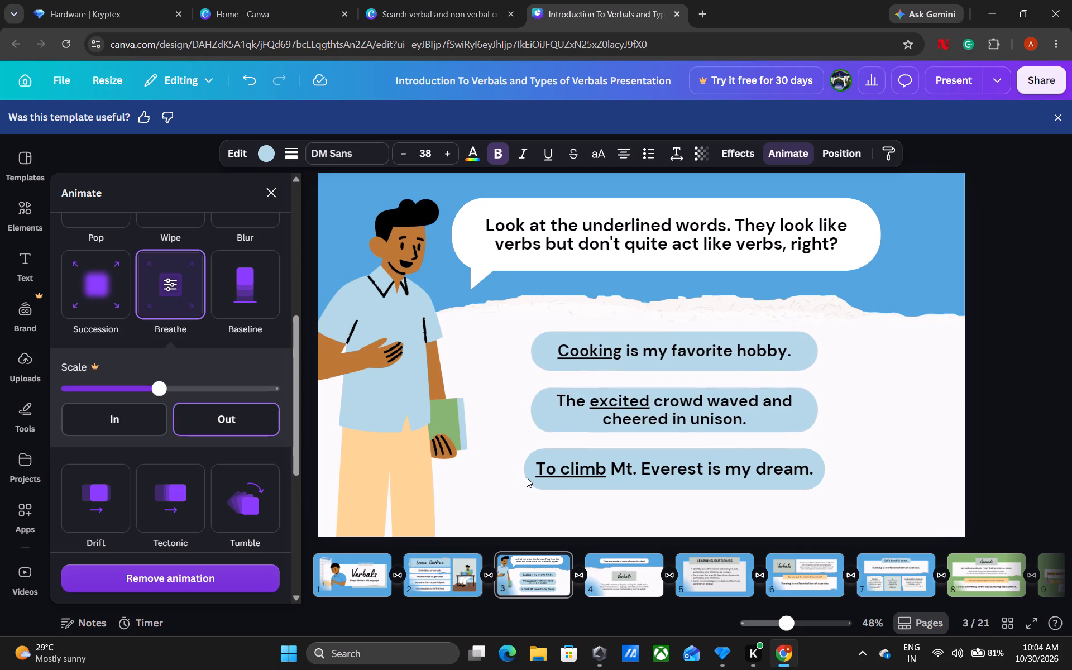
left_click(527, 477)
left_click(172, 306)
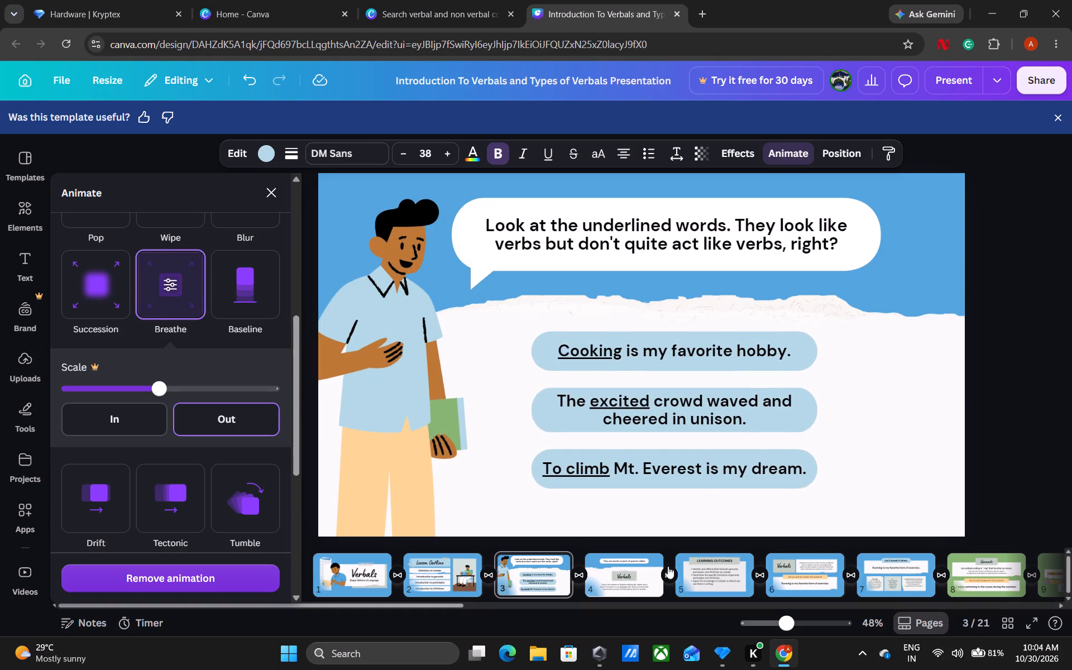
Preview the animations on slides 2 to 4 in full-screen presentation mode and return to the editor.
left_click(941, 87)
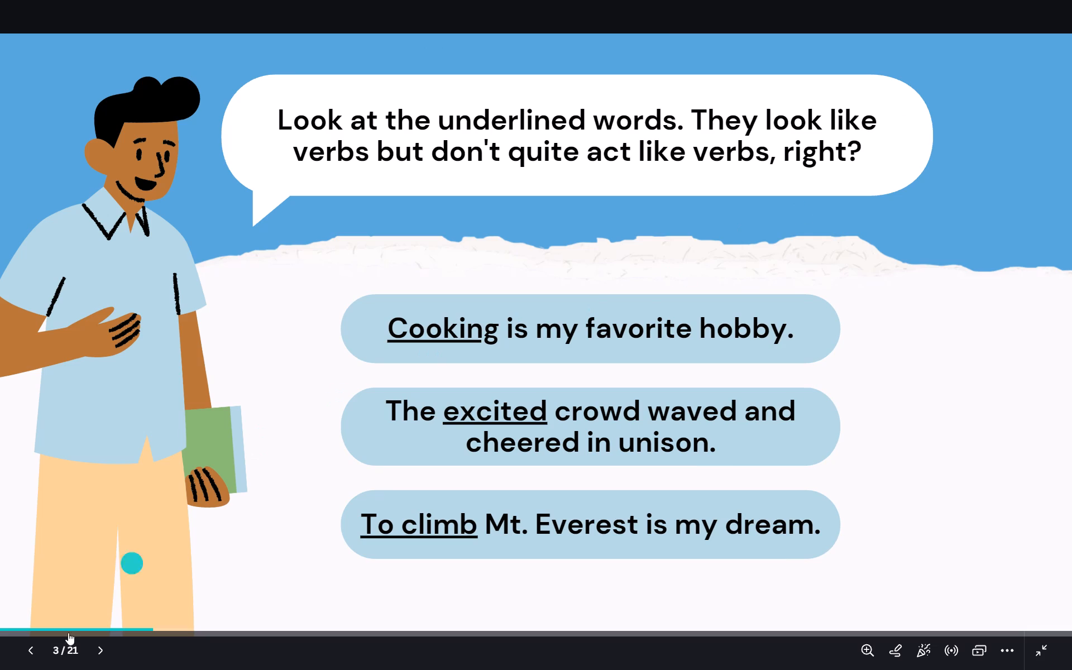
left_click(33, 652)
left_click(33, 652)
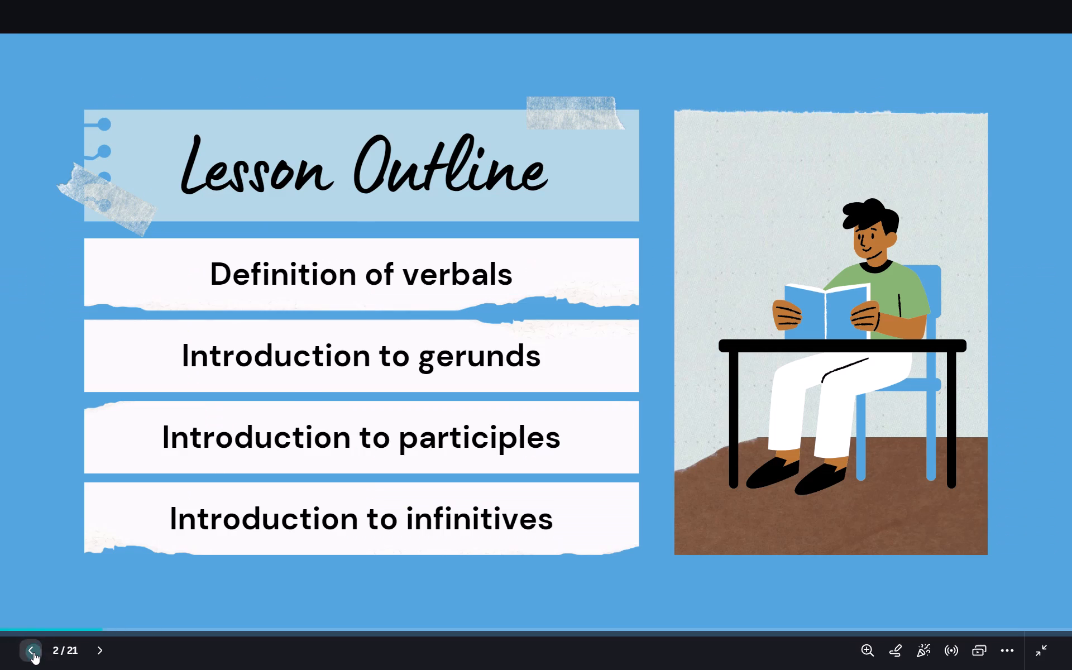
left_click(92, 652)
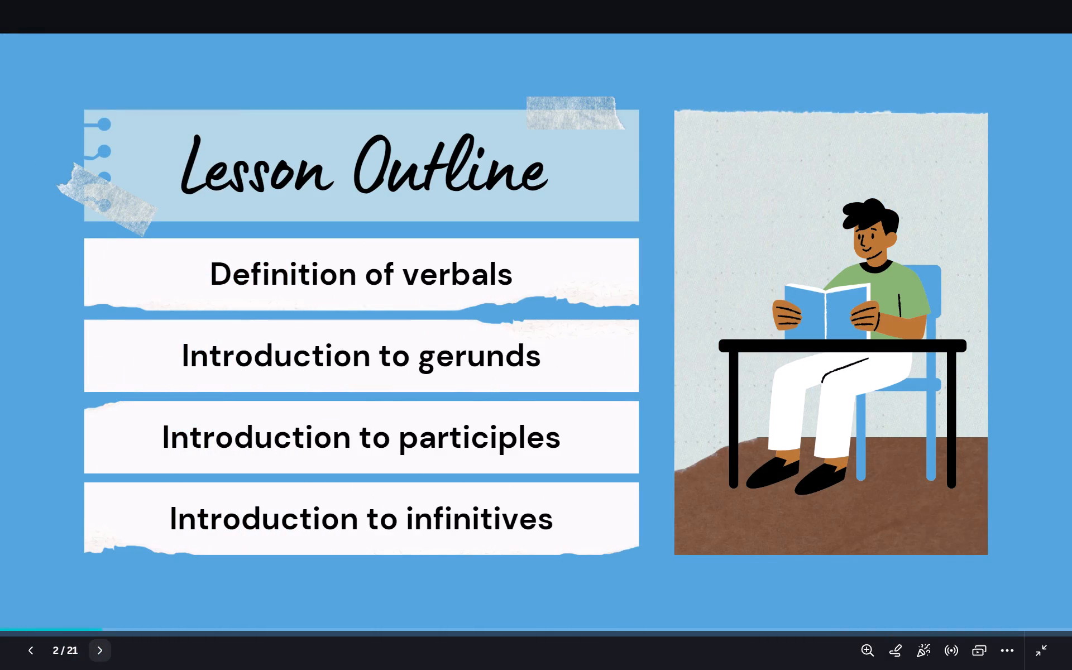
left_click(92, 652)
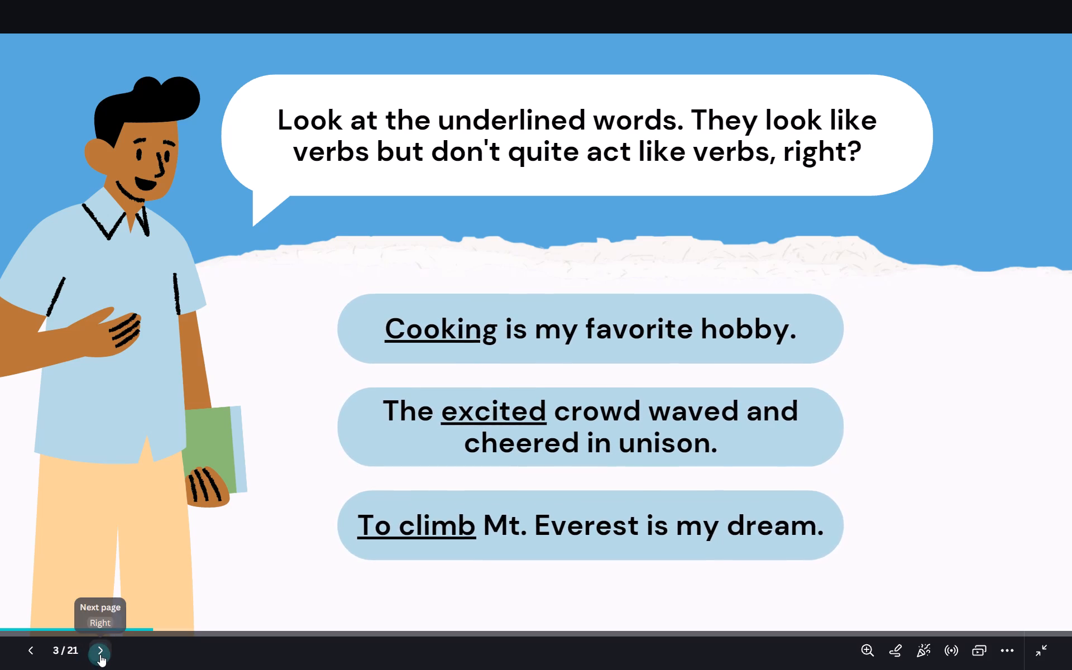
left_click(100, 652)
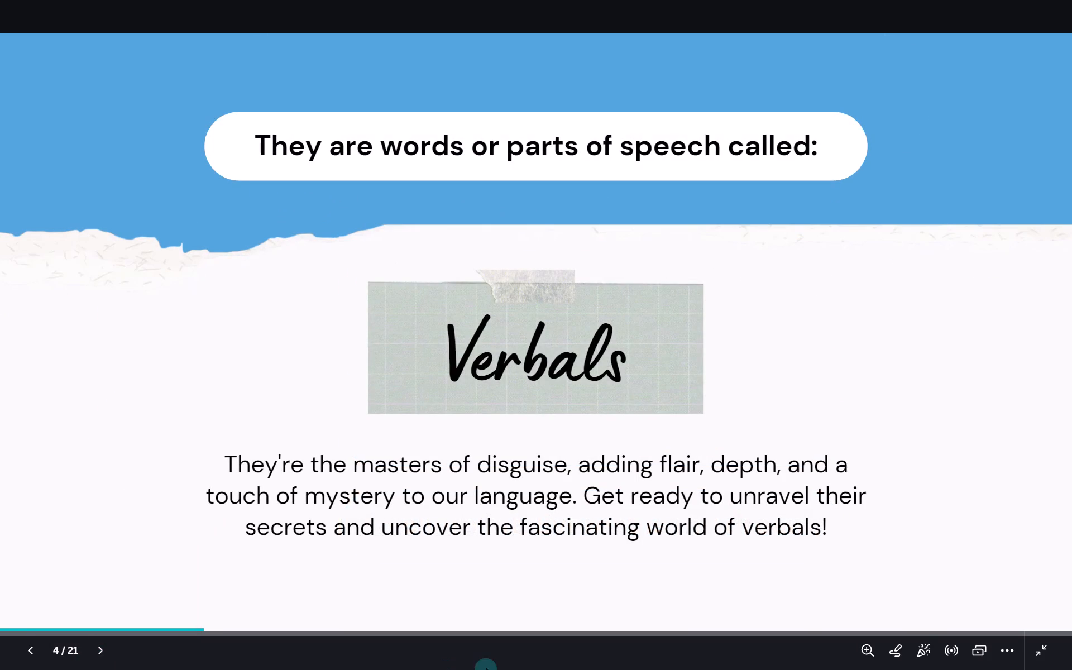
left_click(1036, 660)
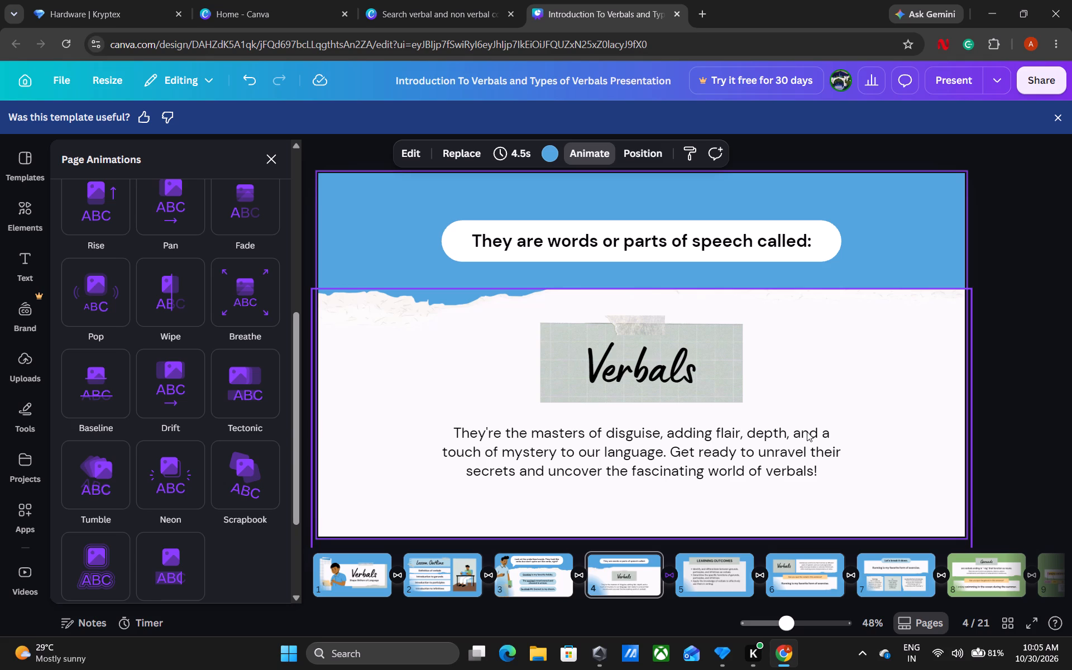
Apply the Simple page animation to slide 4.
left_click(949, 218)
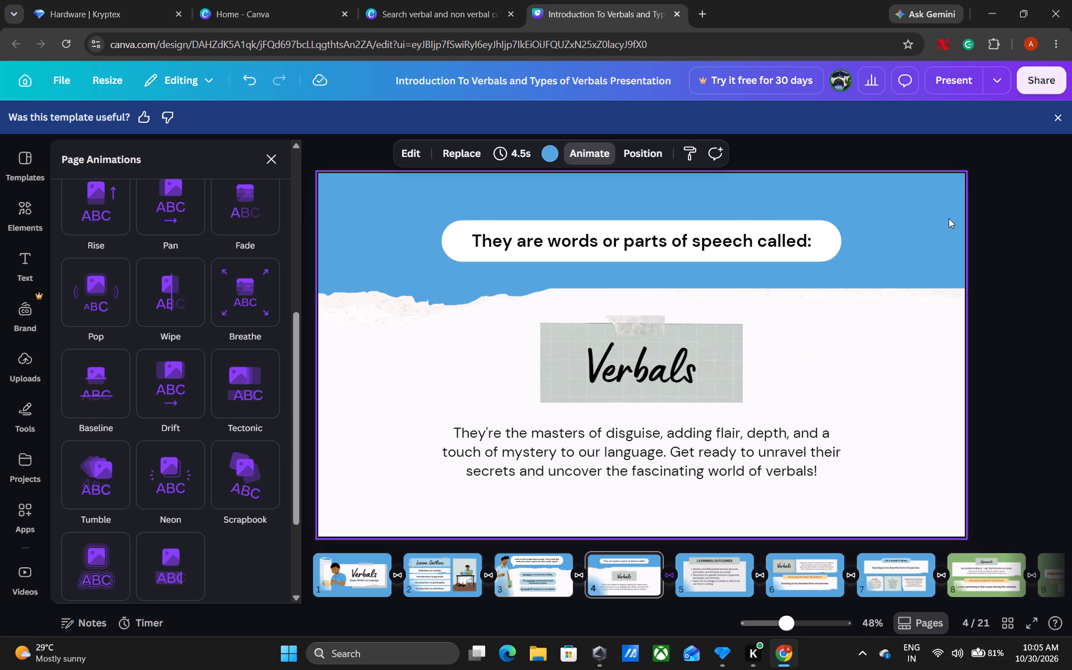
left_click(290, 247)
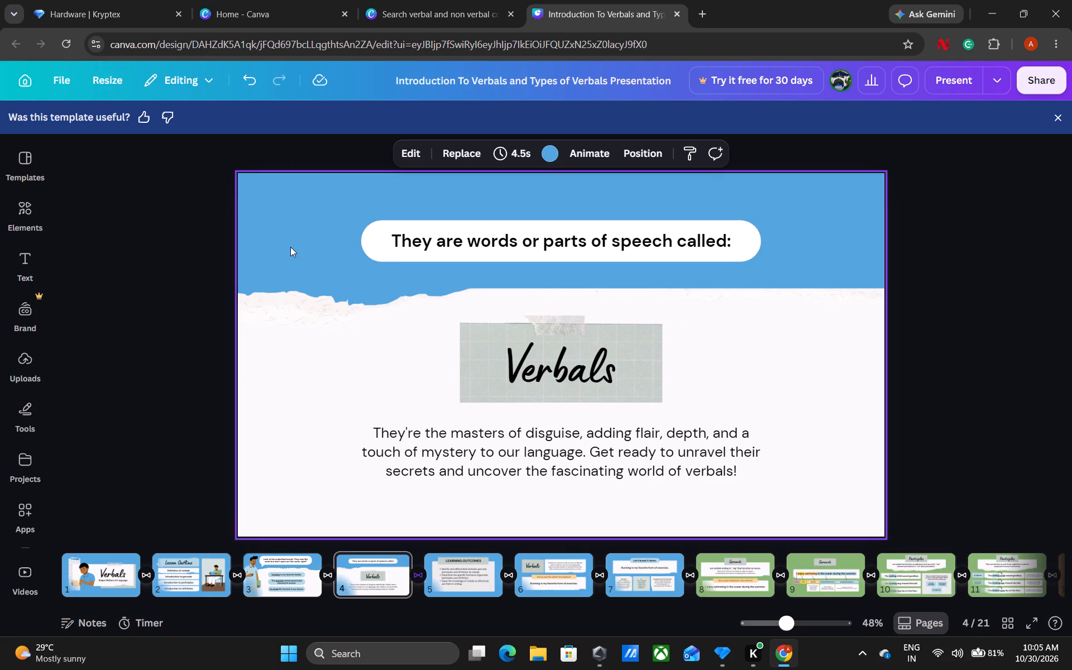
left_click(581, 151)
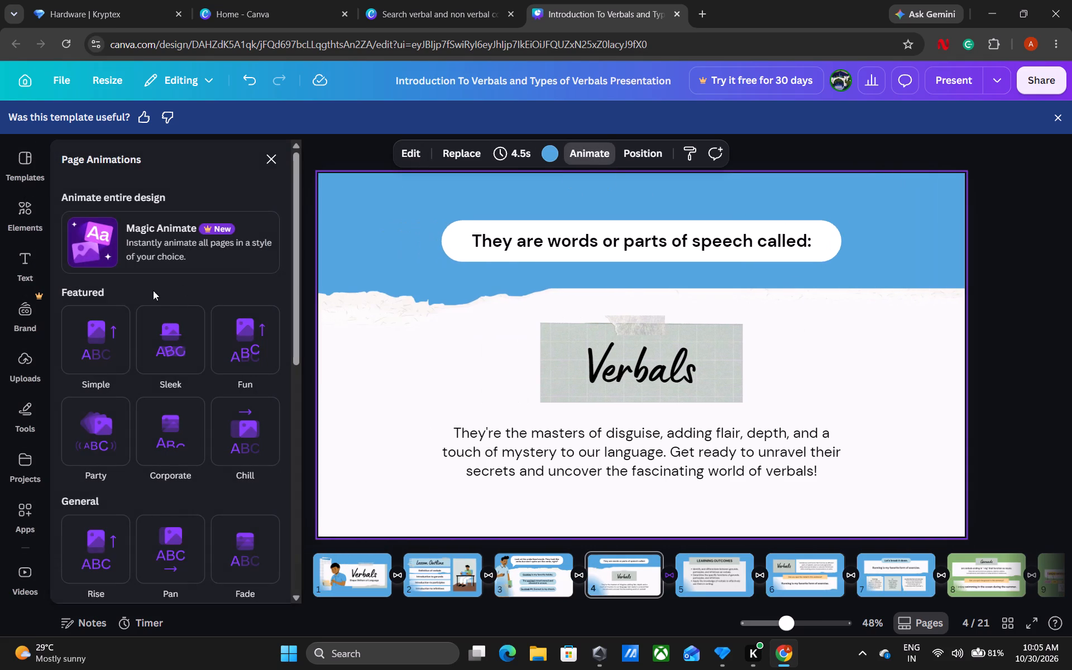
left_click(89, 357)
Apply the Breathe animation to the "They are words or parts of speech called:" text box on slide 4.
left_click(509, 238)
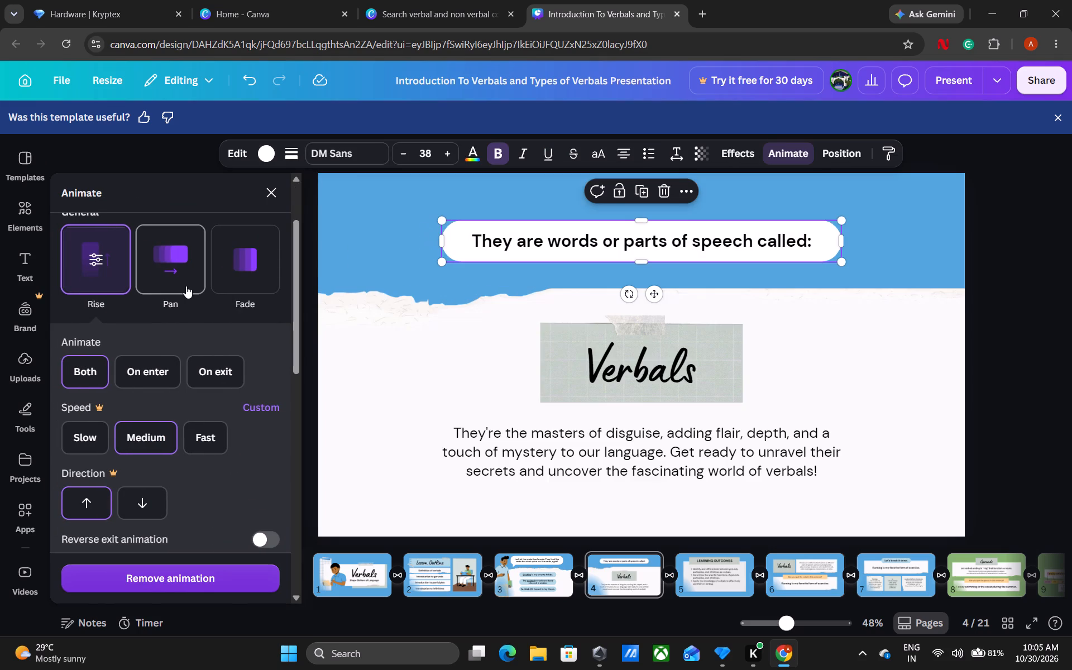
left_click(186, 286)
scroll(186, 286, "down", 2)
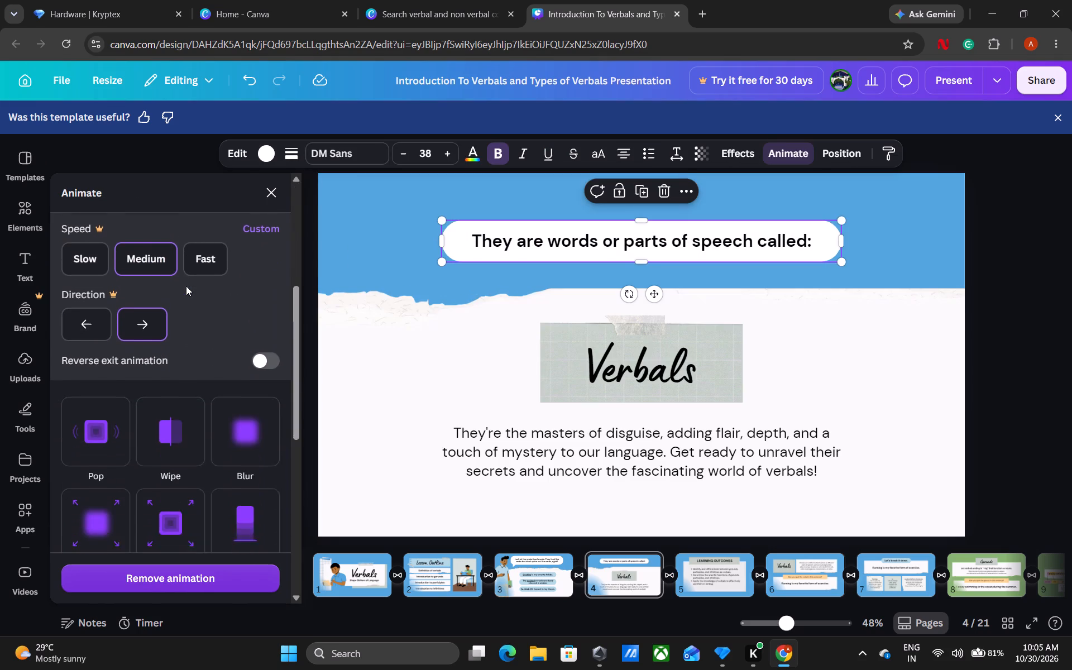
scroll(186, 286, "down", 2)
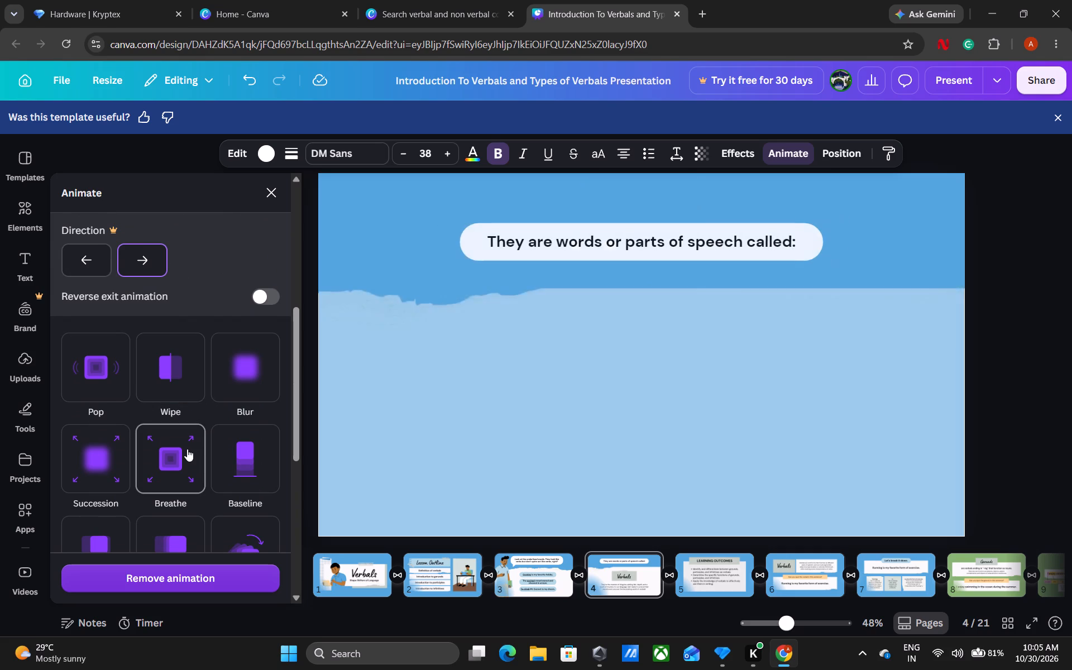
left_click(187, 449)
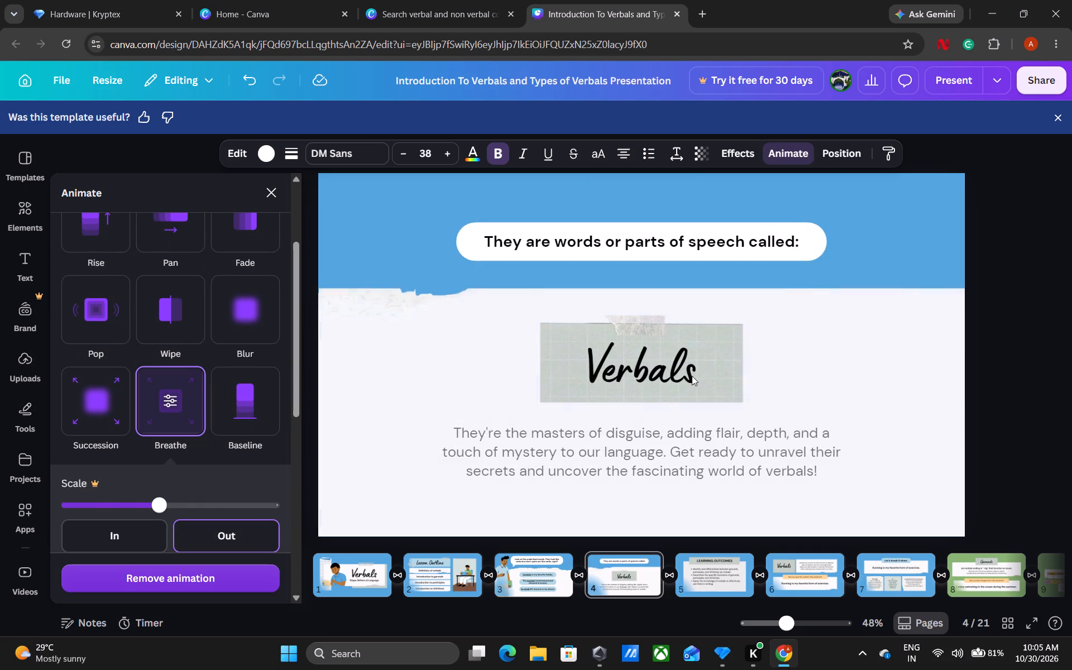
Apply the Wipe animation to the taped "Verbals" title group on slide 4.
left_click(692, 376)
scroll(302, 369, "up", 3)
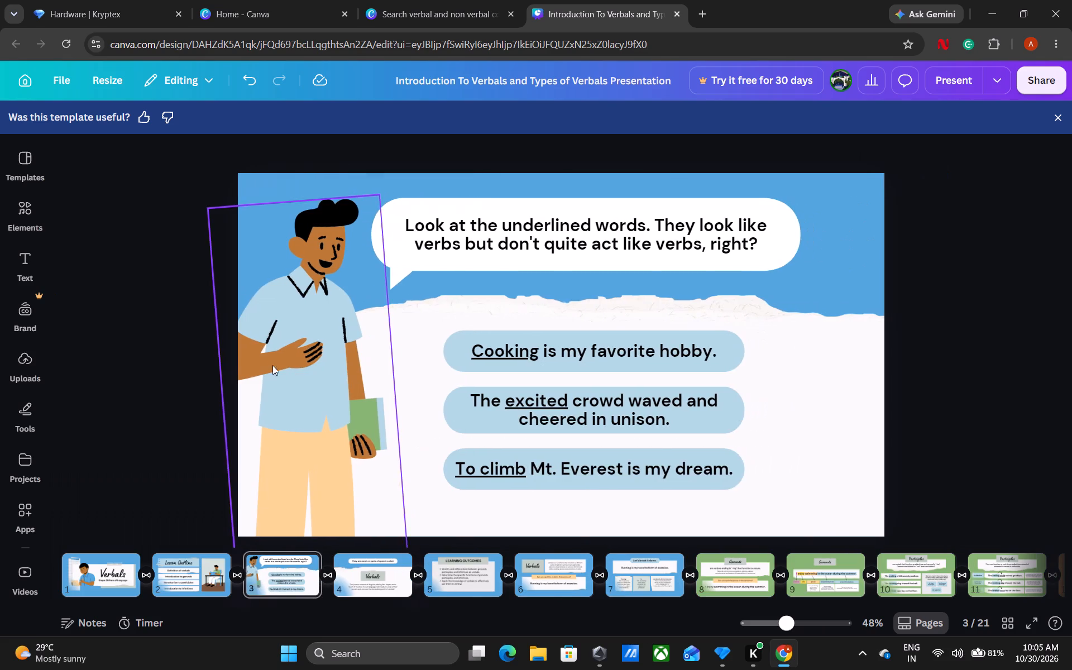
left_click(377, 583)
left_click(482, 379)
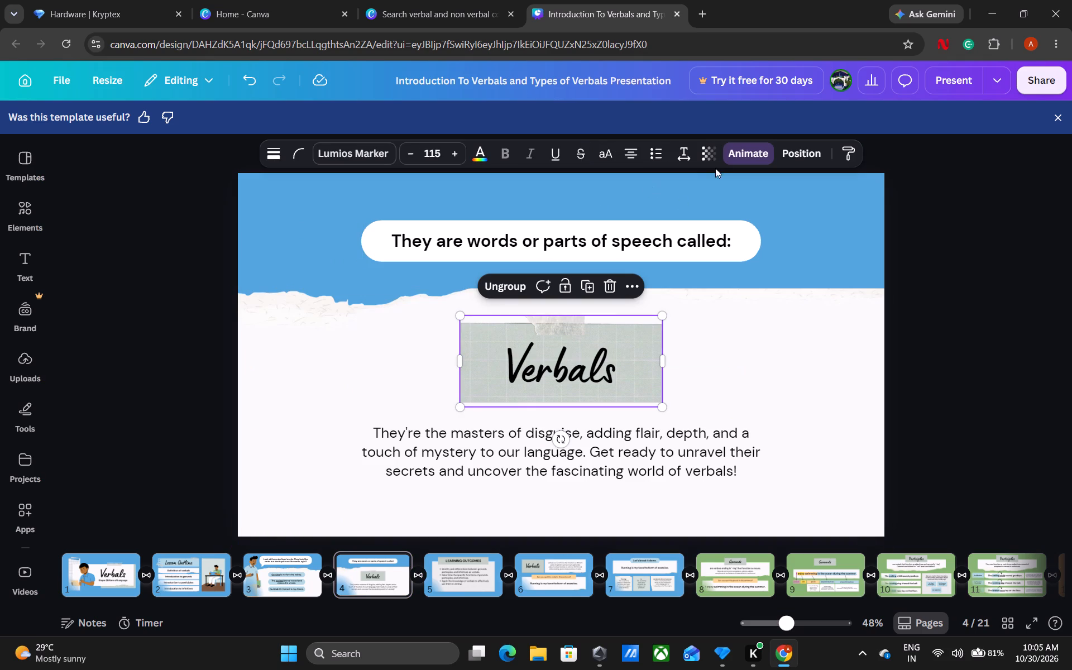
left_click(746, 157)
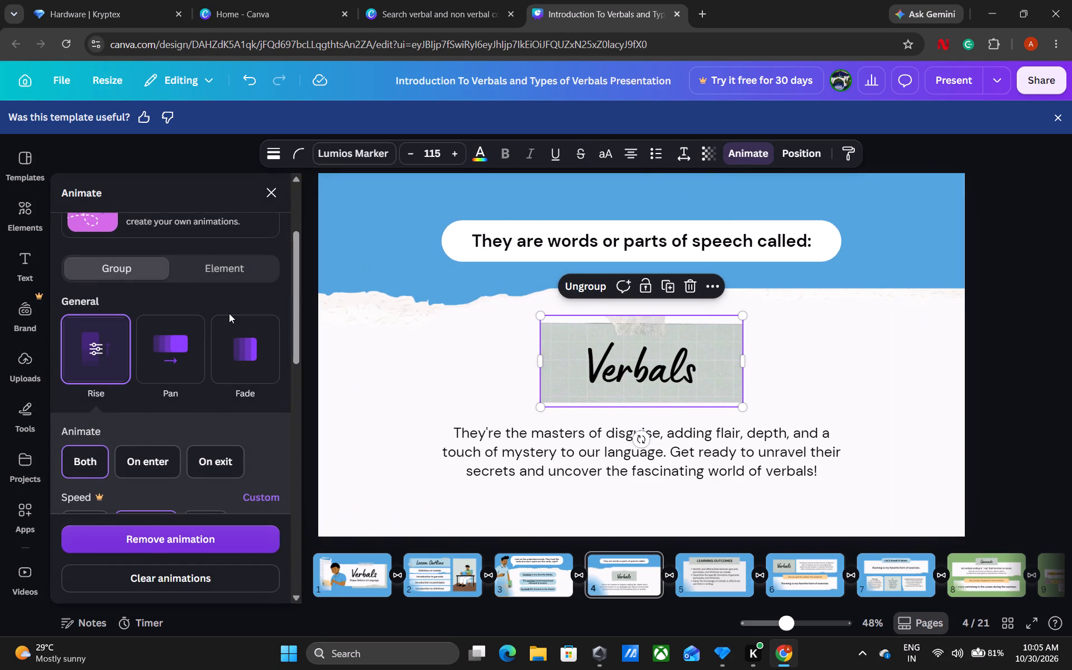
scroll(229, 313, "down", 5)
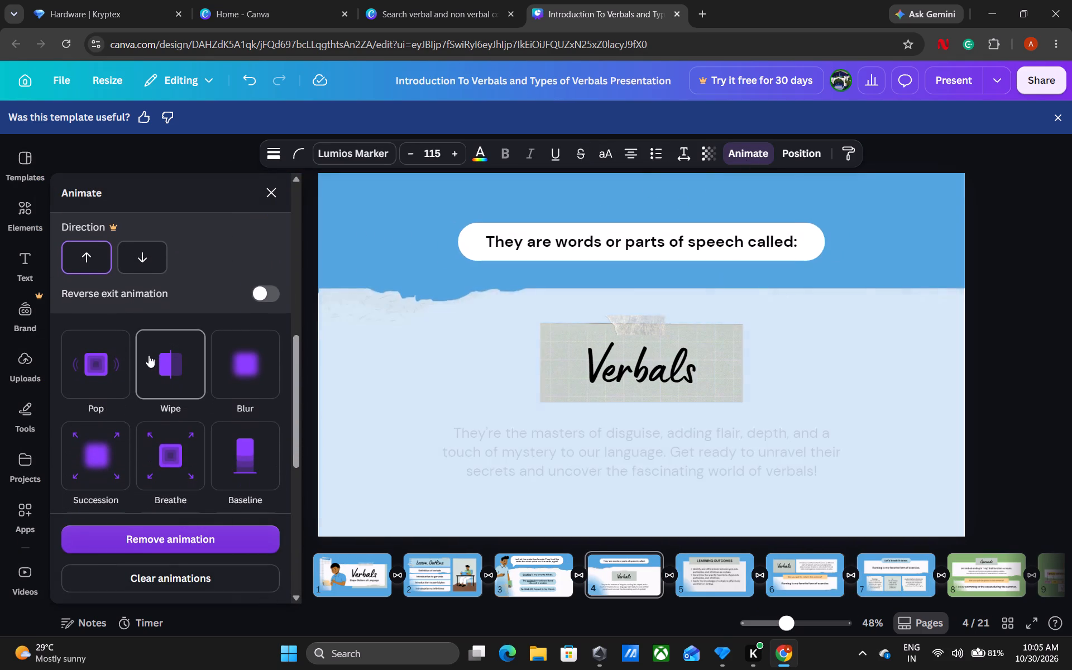
left_click(149, 355)
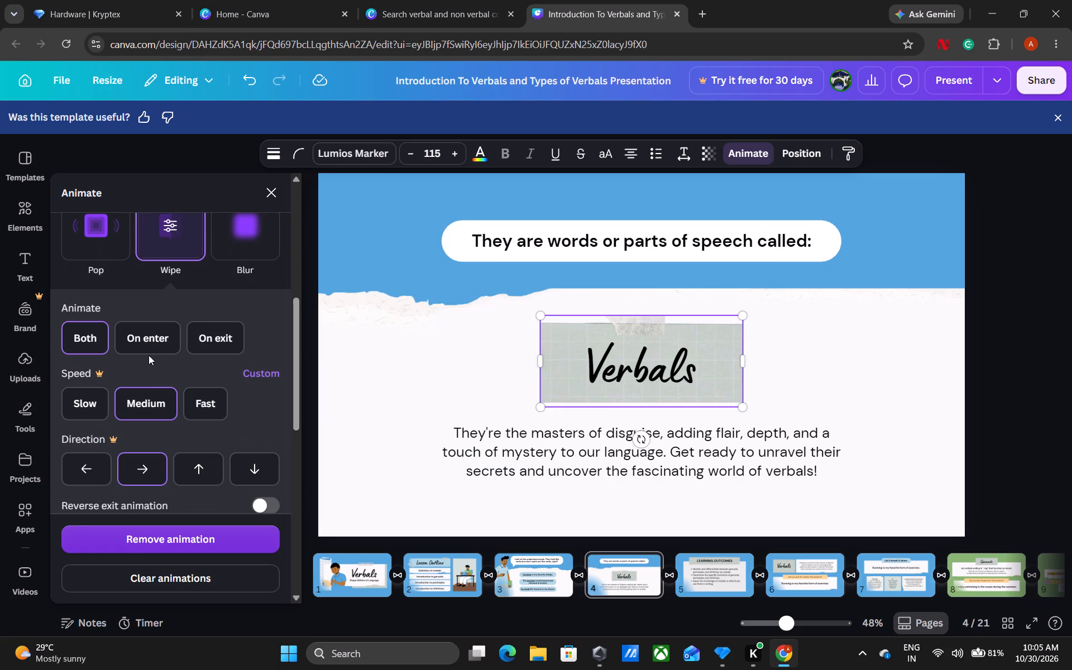
Apply the Pan animation to the "They're the masters of disguise" paragraph on slide 4.
left_click(511, 462)
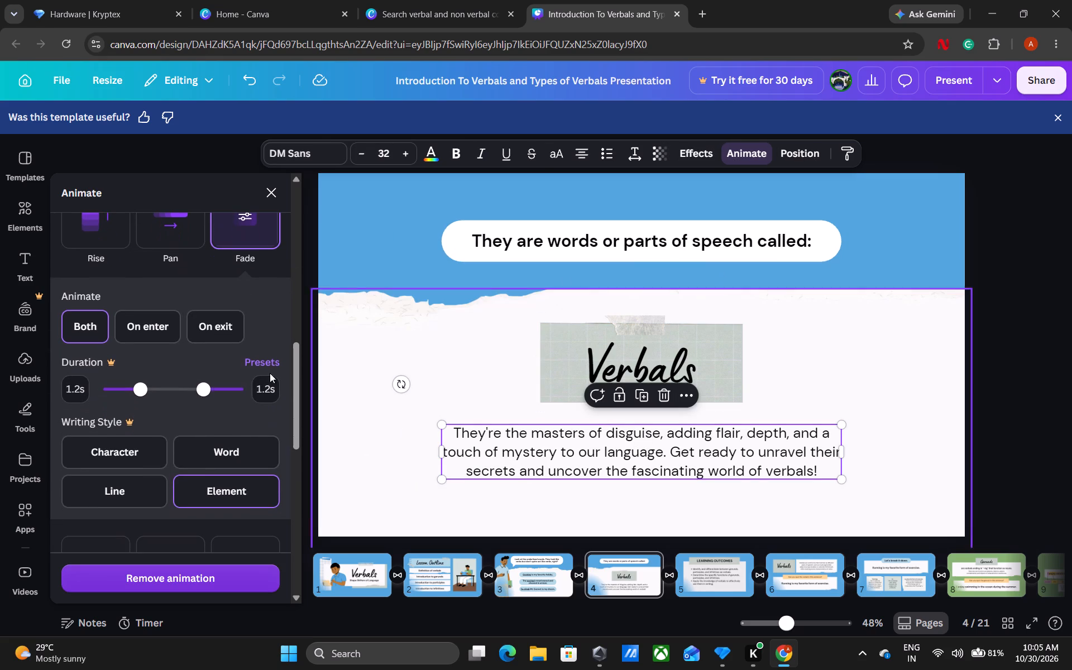
scroll(225, 358, "up", 2)
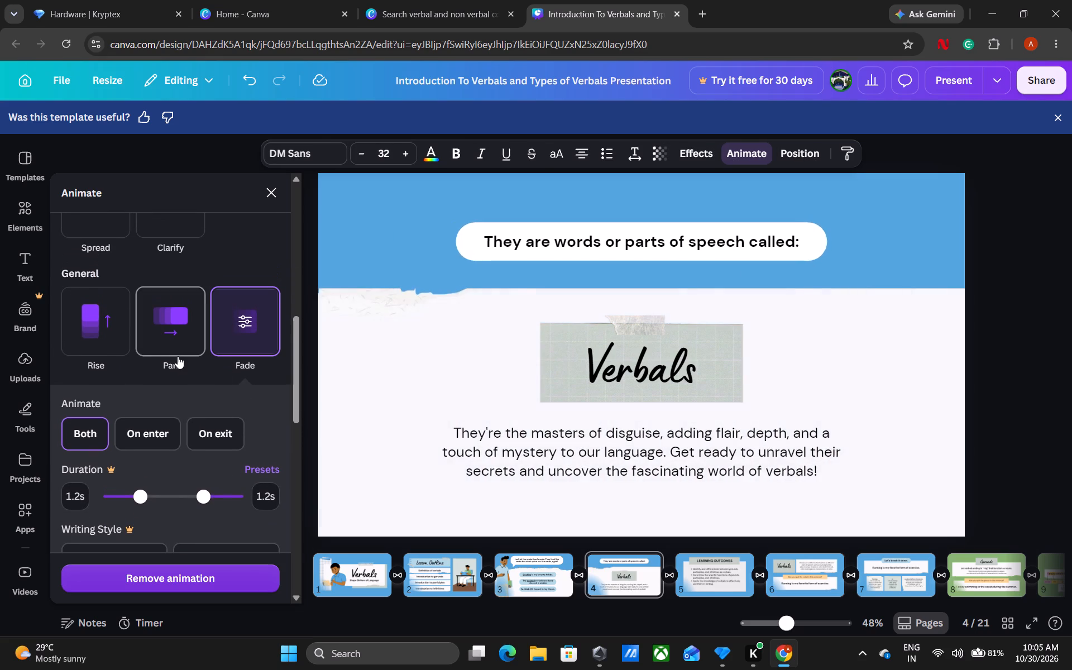
left_click(178, 356)
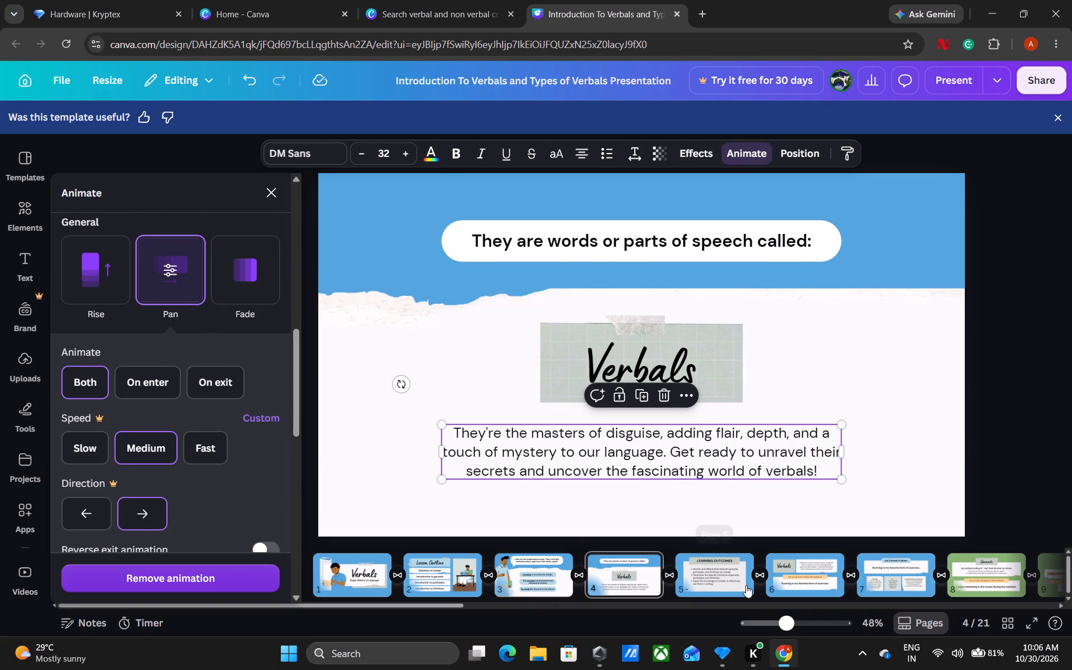
Apply the Rise animation to the "LEARNING OUTCOMES" title group on slide 5.
left_click(745, 586)
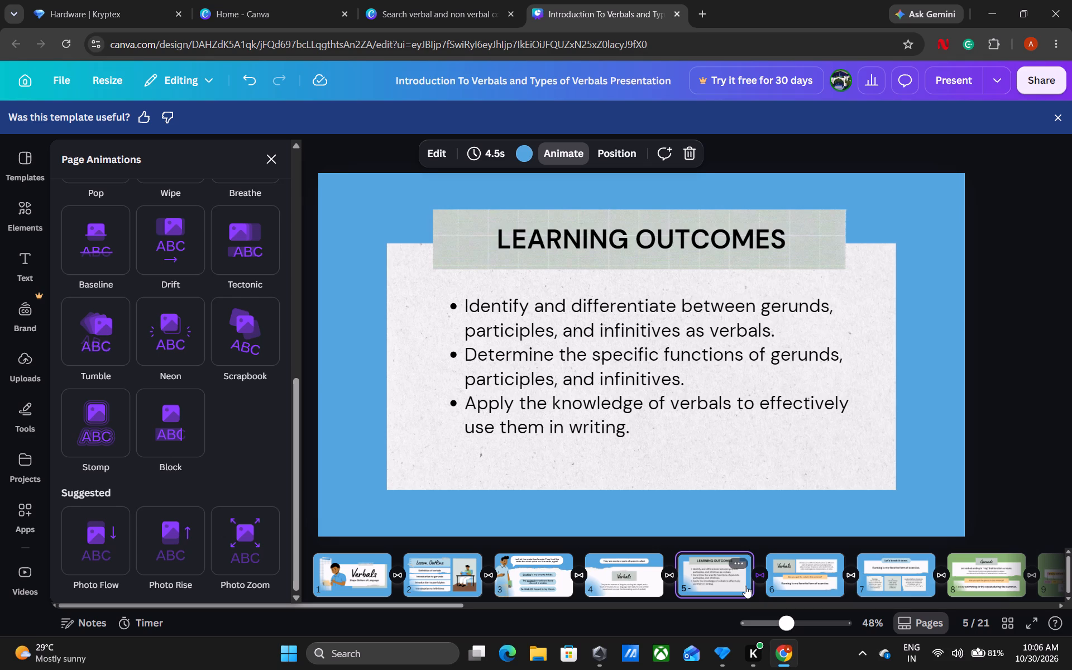
left_click(708, 233)
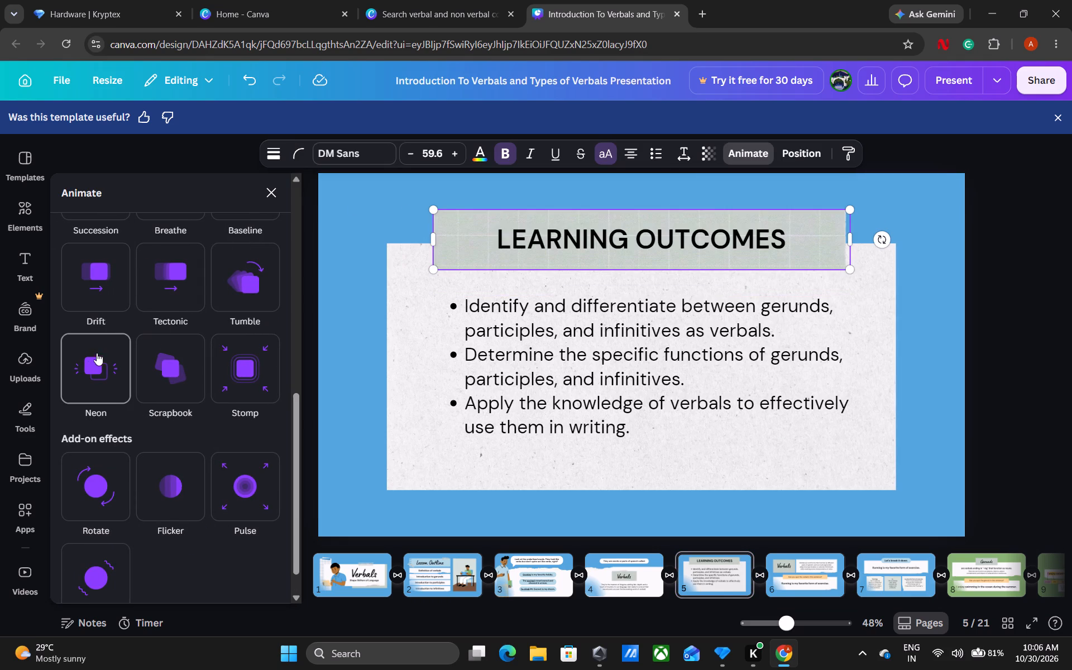
scroll(164, 315, "up", 5)
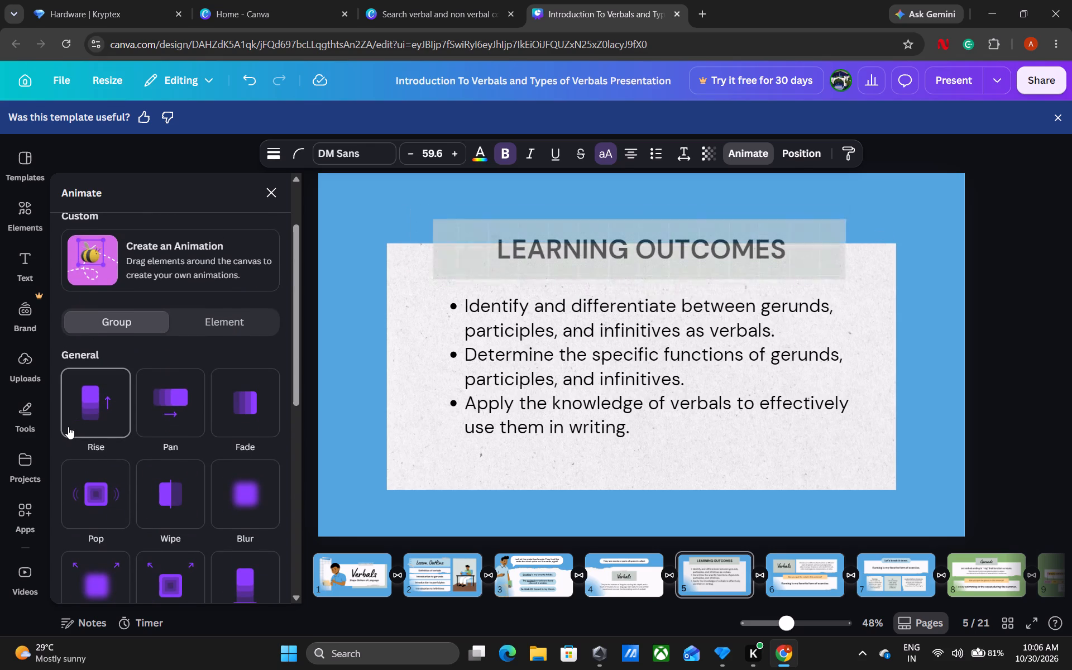
left_click(68, 427)
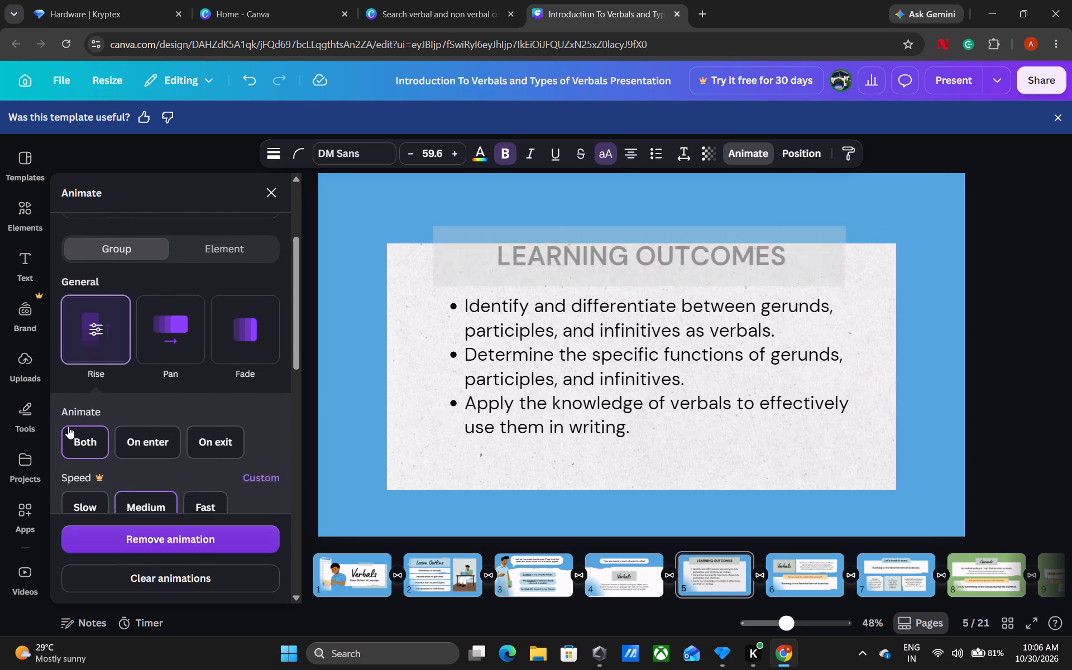
Apply the Pan animation to the paper background image behind the bullet list on slide 5.
left_click(408, 391)
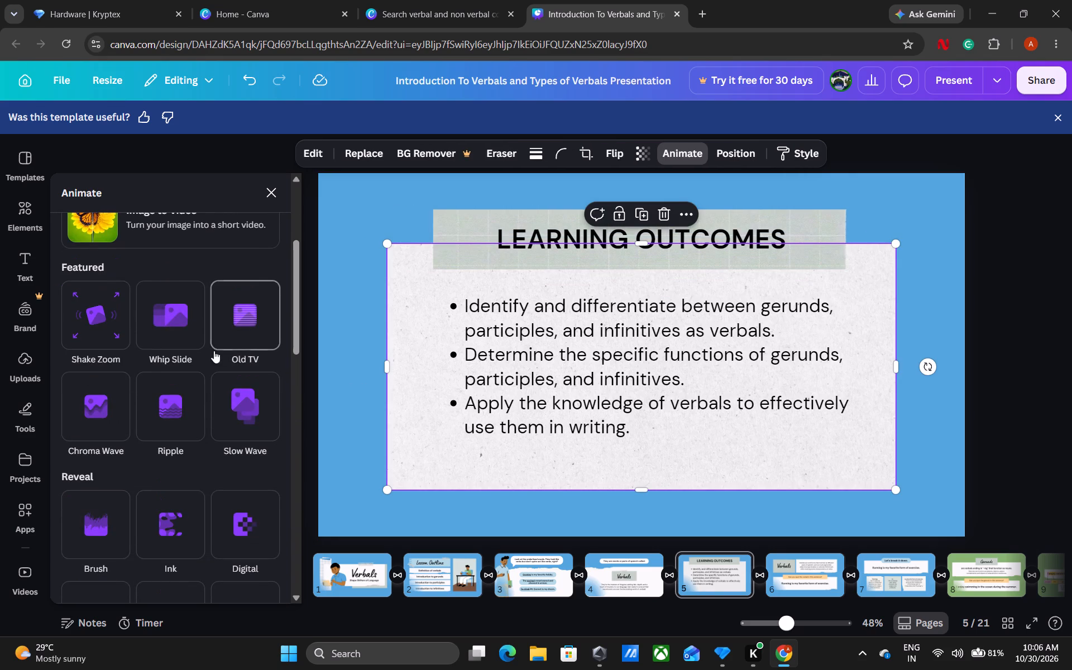
scroll(197, 428, "down", 2)
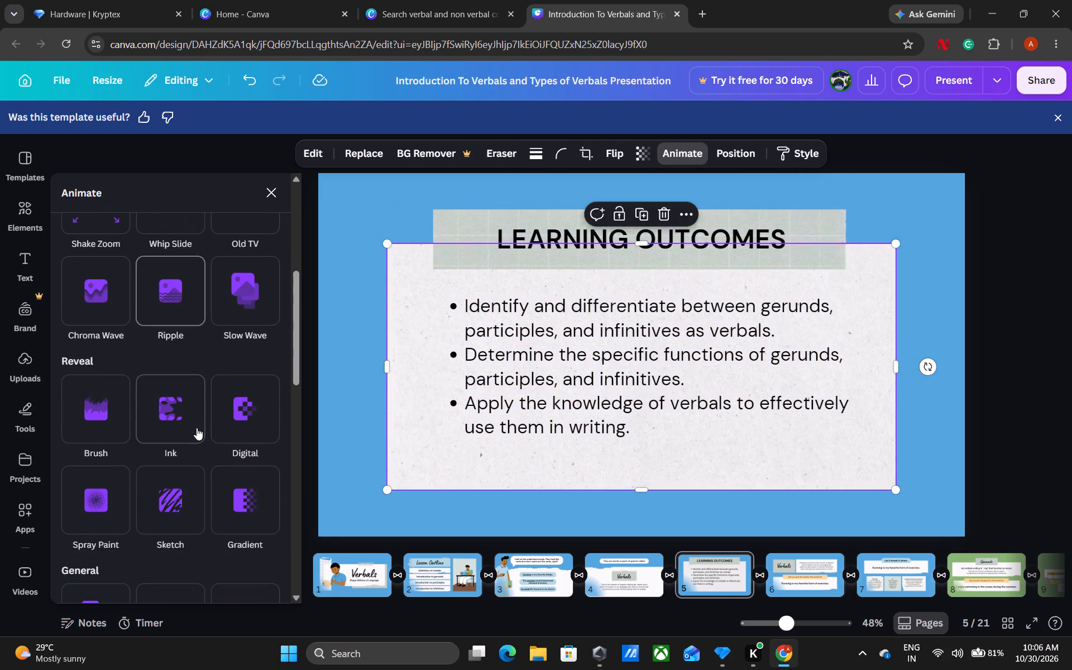
scroll(197, 428, "down", 2)
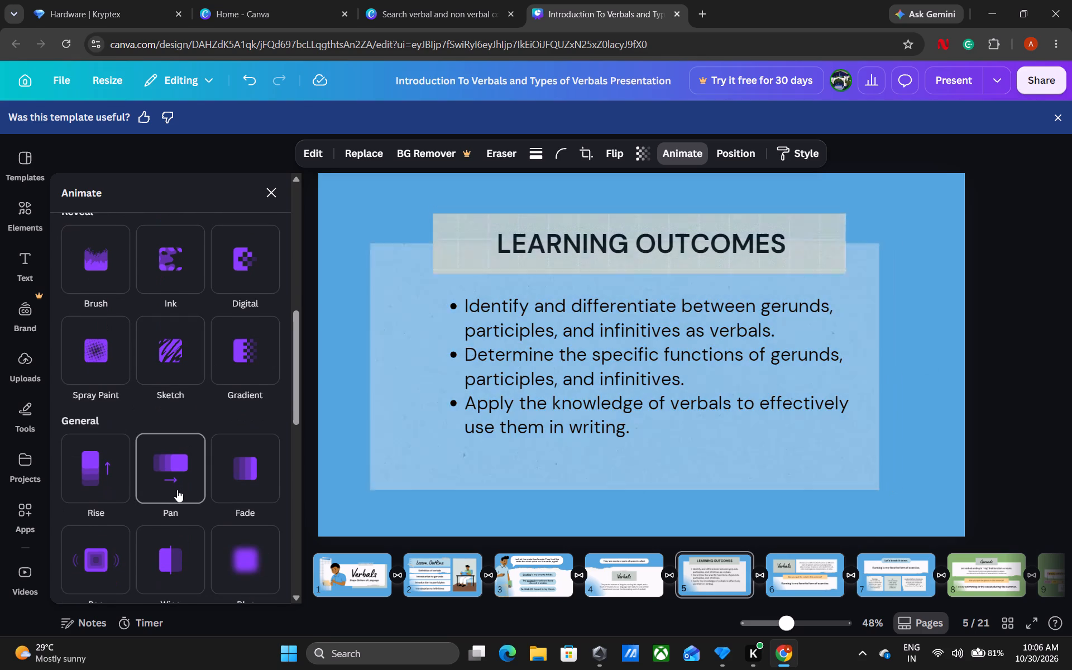
left_click(176, 489)
Apply the Baseline animation to the learning outcomes bullet list on slide 5.
left_click(543, 392)
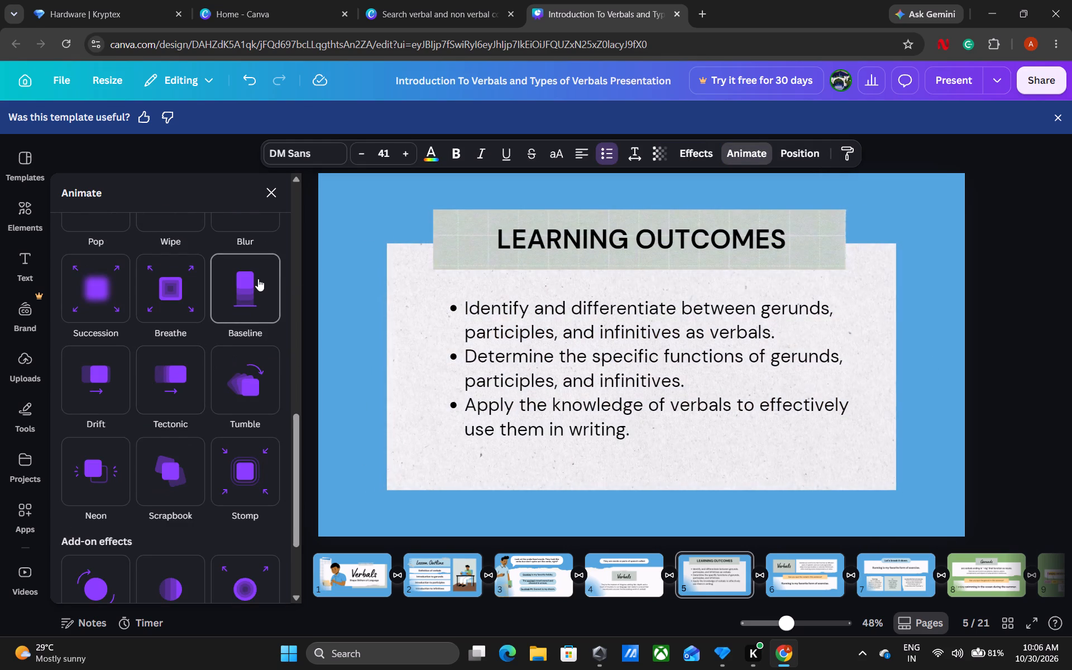
left_click(258, 279)
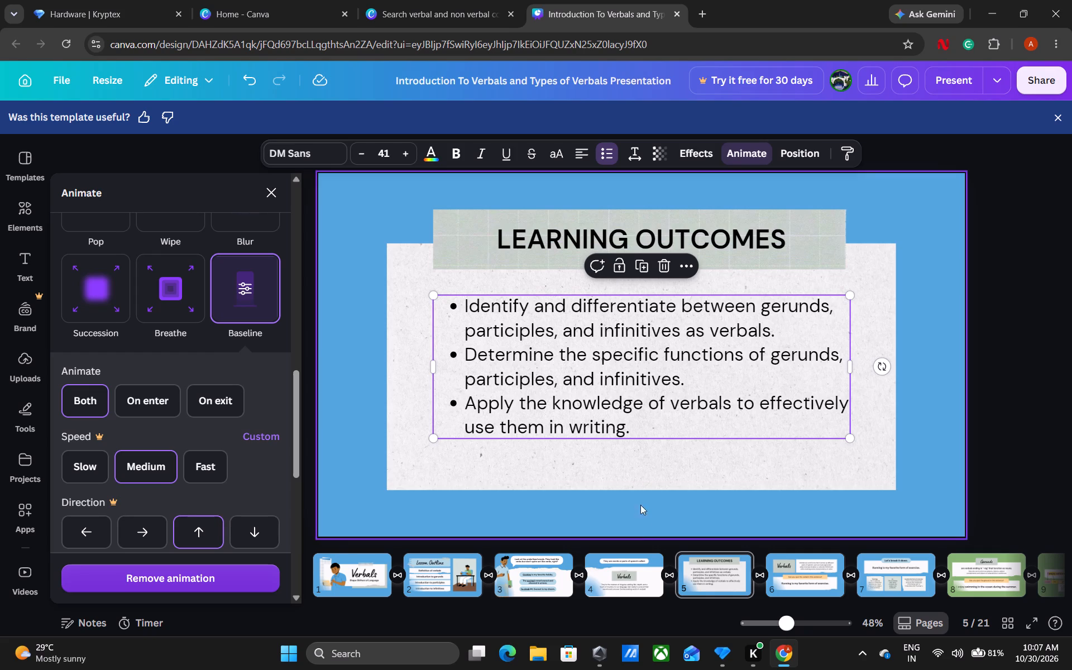
Apply the Wipe animation to the "Verbals" title group on slide 6.
left_click(777, 563)
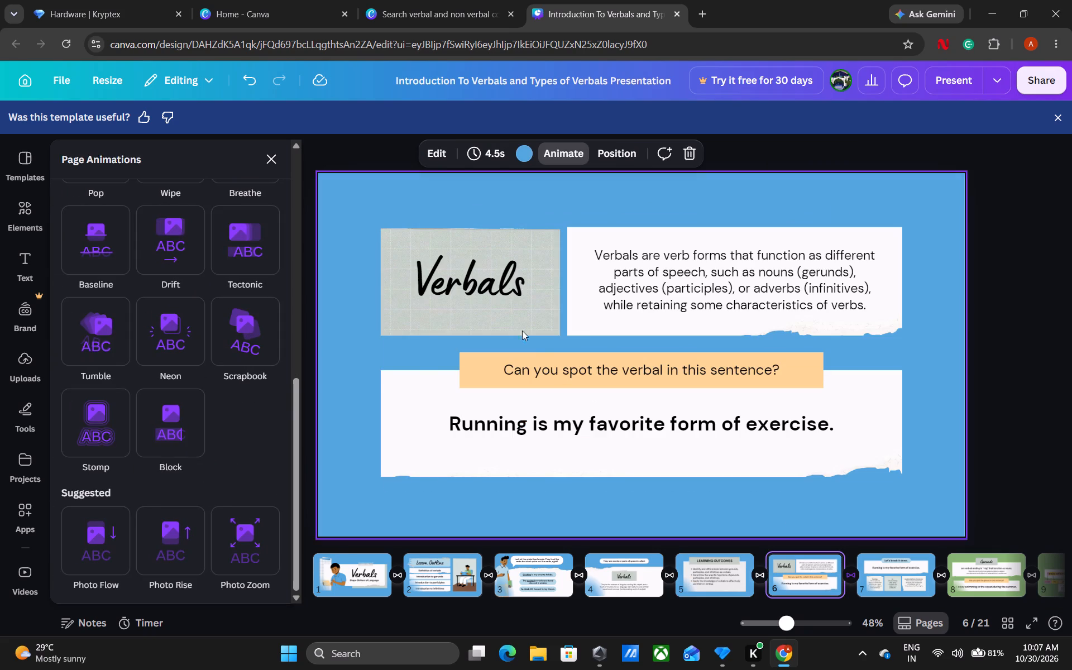
left_click(514, 283)
scroll(204, 317, "up", 3)
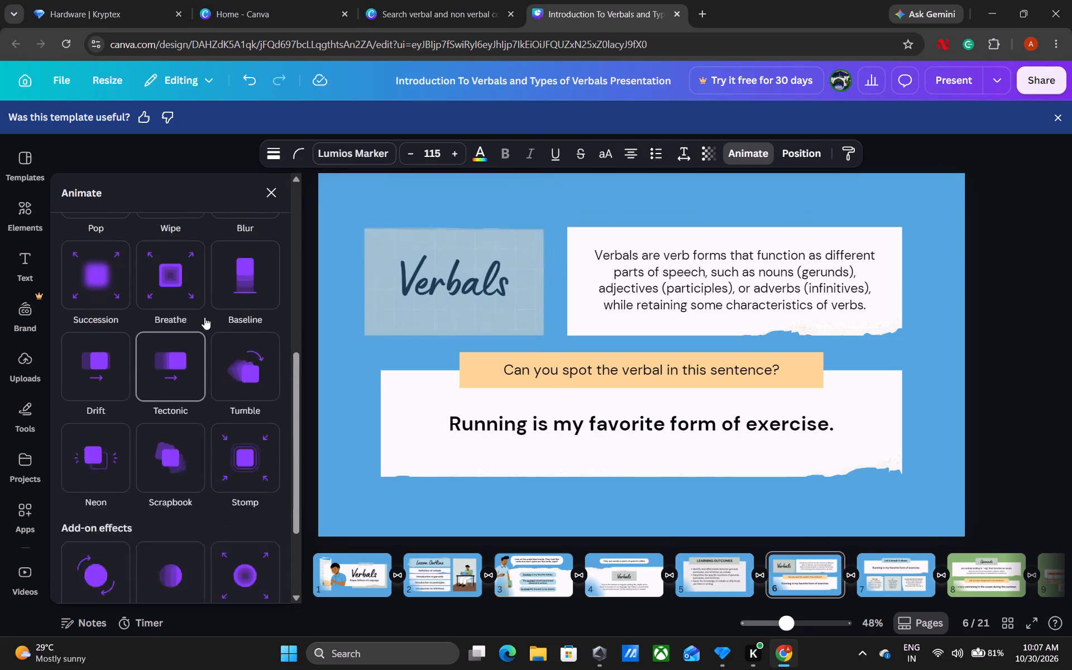
scroll(204, 317, "up", 2)
left_click(176, 324)
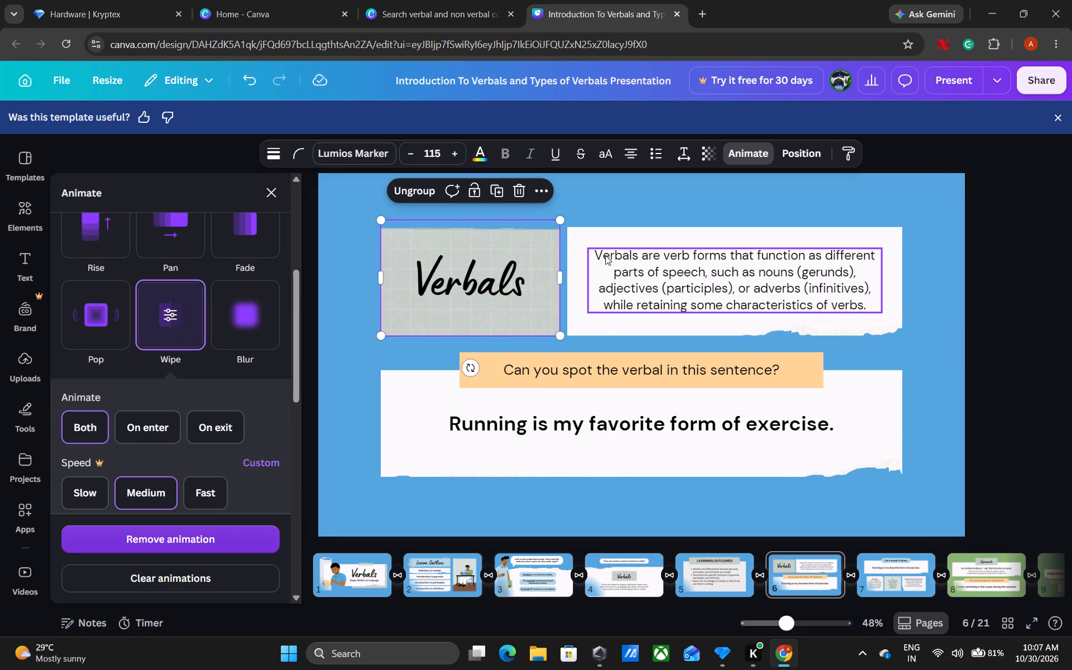
Apply the Typewriter animation to the "Verbals are verb forms" definition text on slide 6.
left_click(596, 234)
scroll(222, 285, "up", 4)
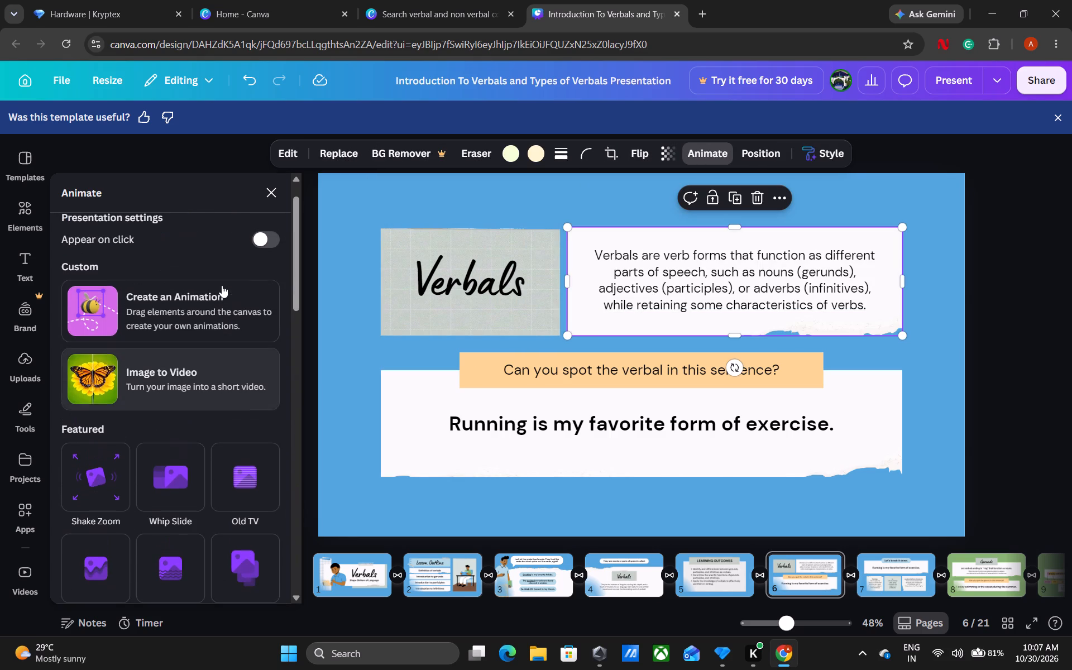
left_click(596, 259)
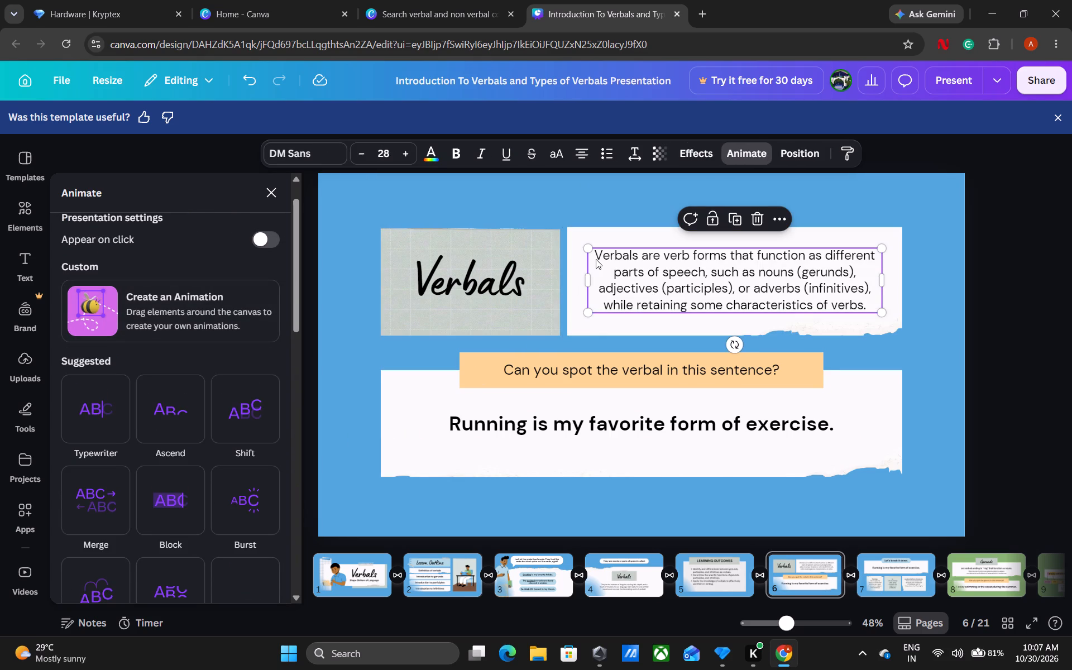
left_click(90, 412)
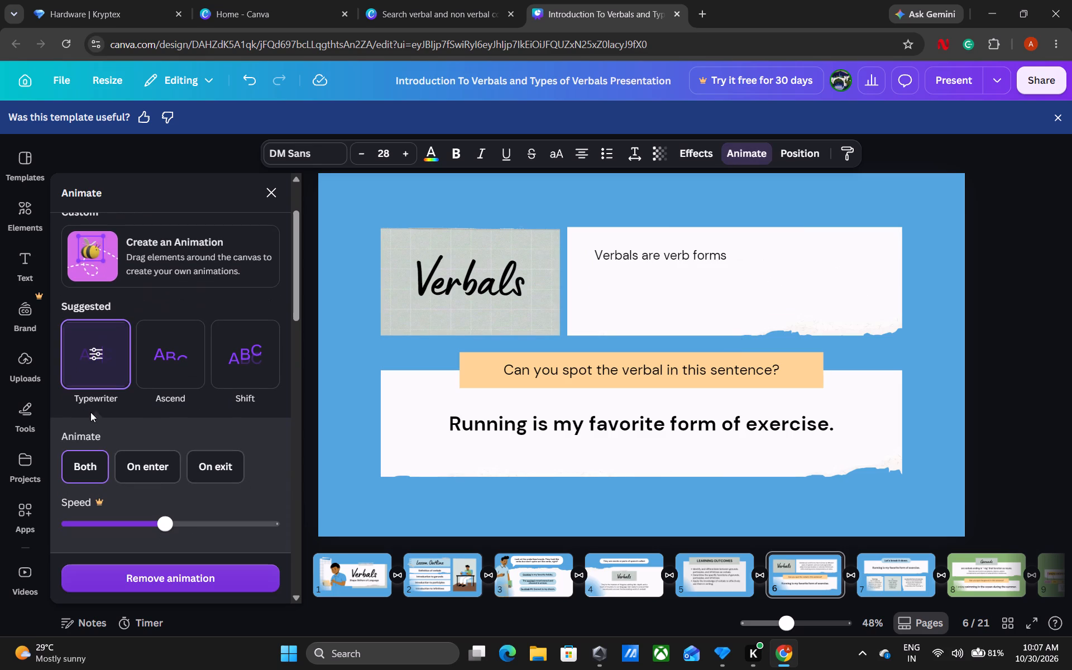
Apply the Pan animation to the orange "Can you spot the verbal in this sentence?" box on slide 6.
left_click(536, 363)
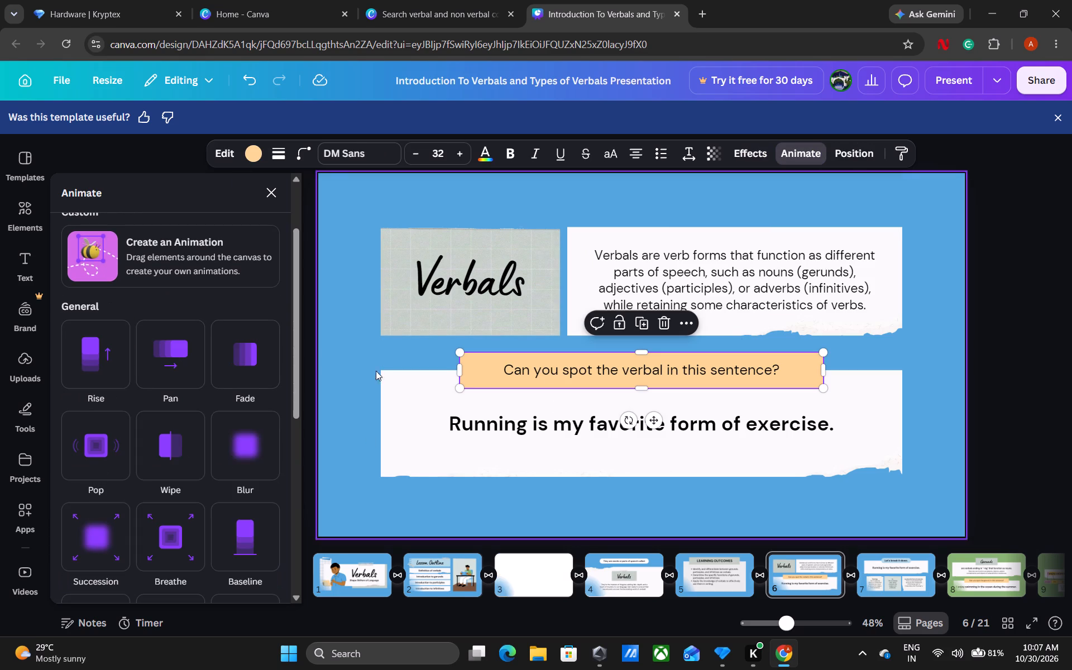
left_click(177, 371)
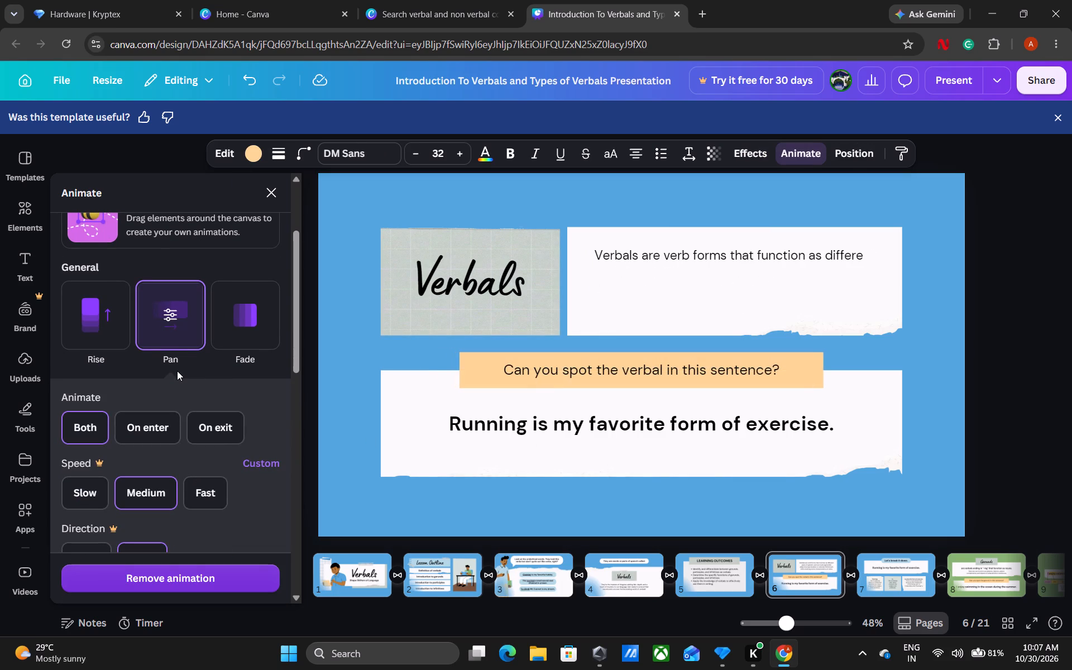
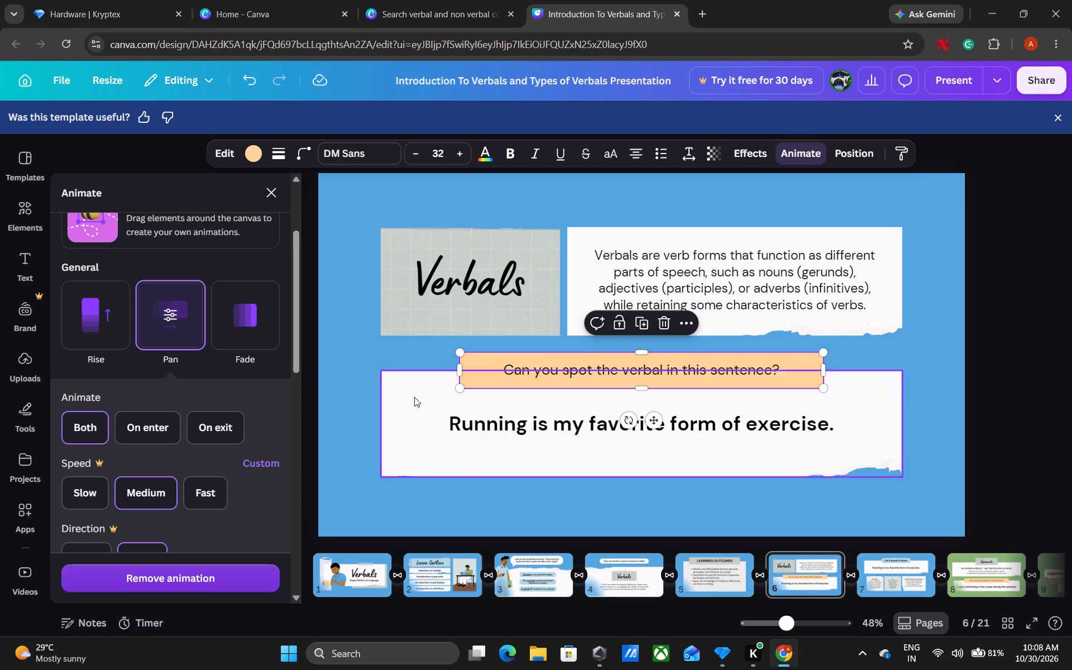
Apply the Pan animation to the "Let's break it down." heading on slide 7.
left_click(423, 430)
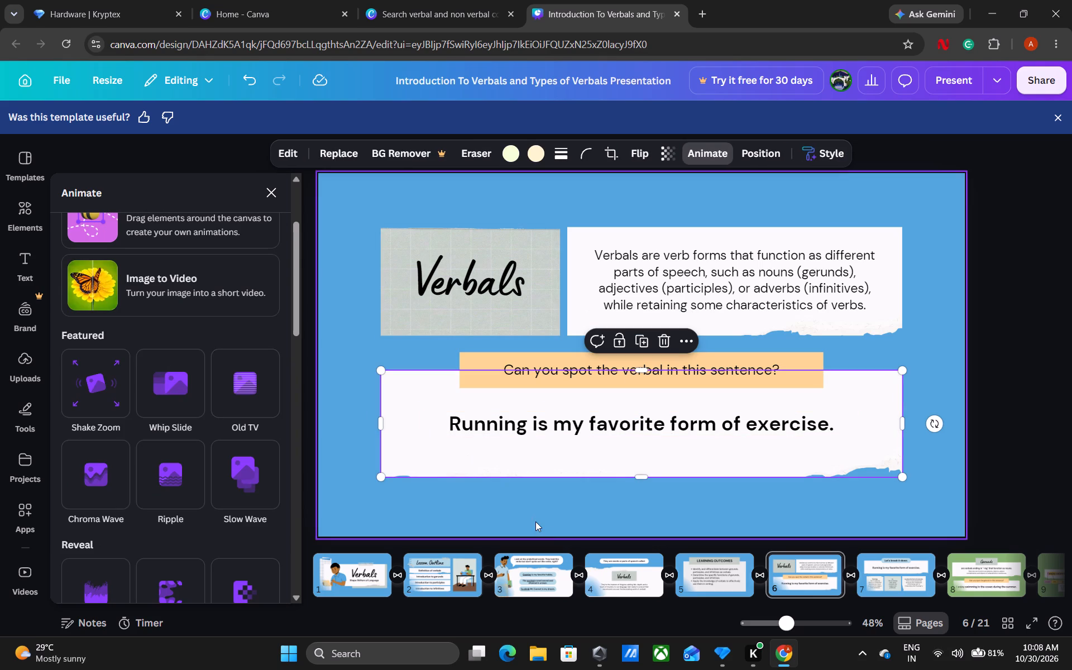
left_click(869, 554)
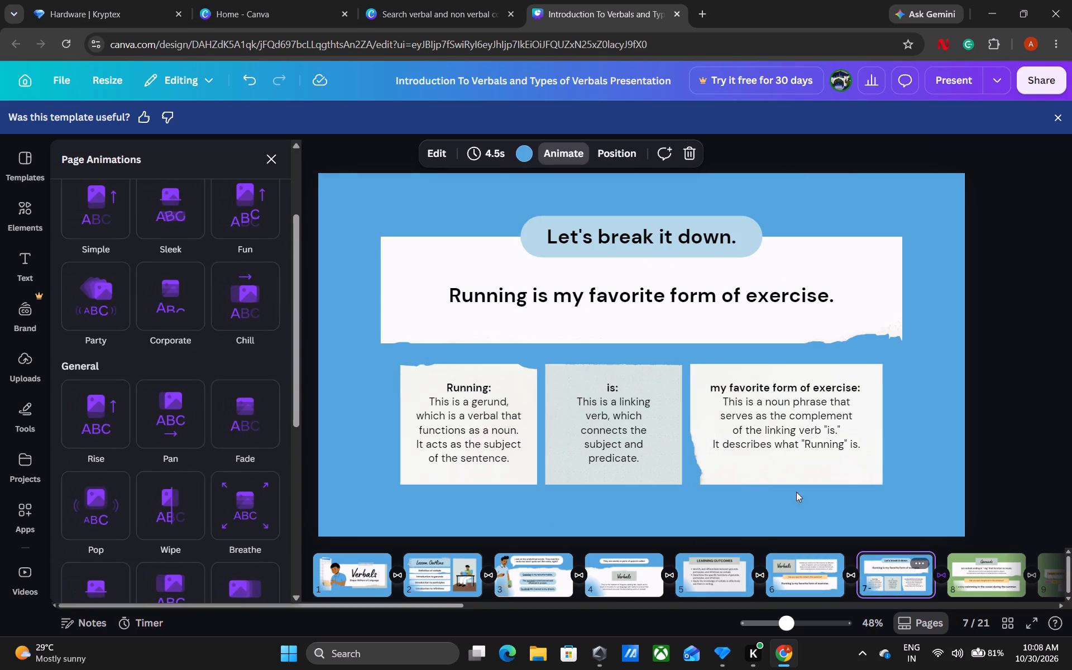
left_click(631, 242)
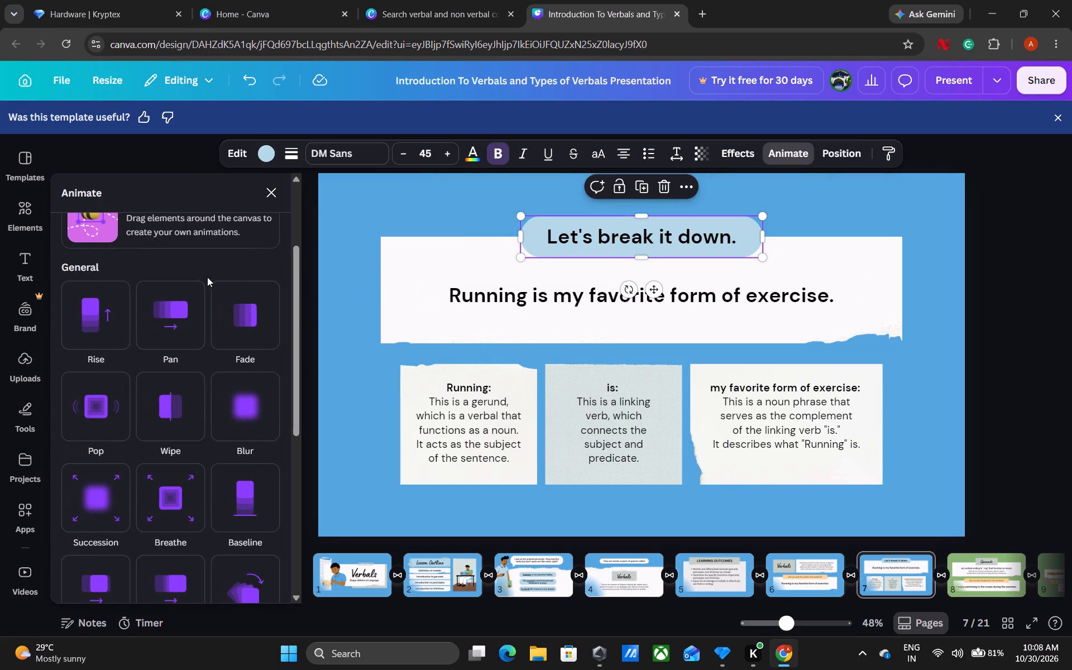
left_click(179, 309)
Apply the Typewriter animation to the "Running is my favorite form of exercise." sentence on slide 7.
left_click(400, 297)
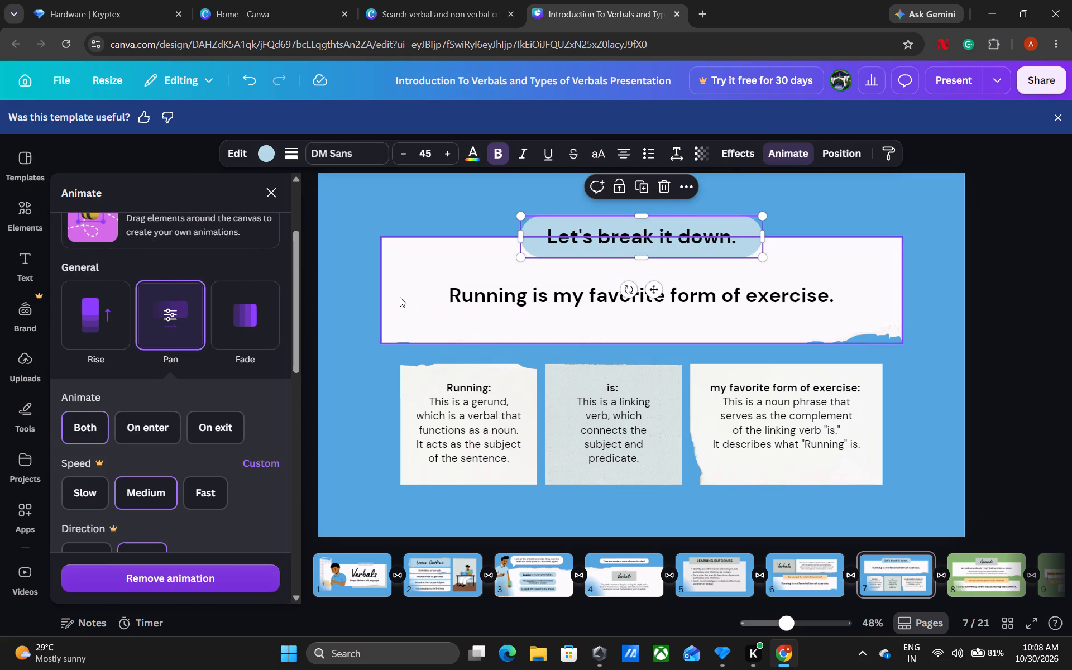
left_click(465, 284)
left_click(112, 313)
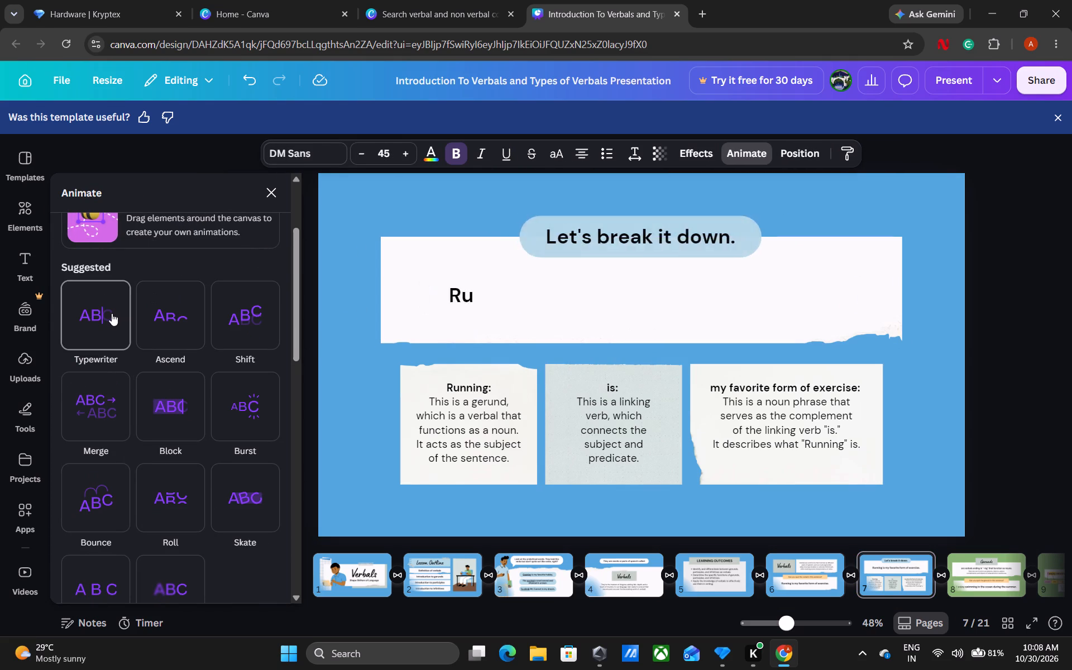
Apply the Typewriter animation to the "Running:" explanation text on slide 7.
left_click(424, 396)
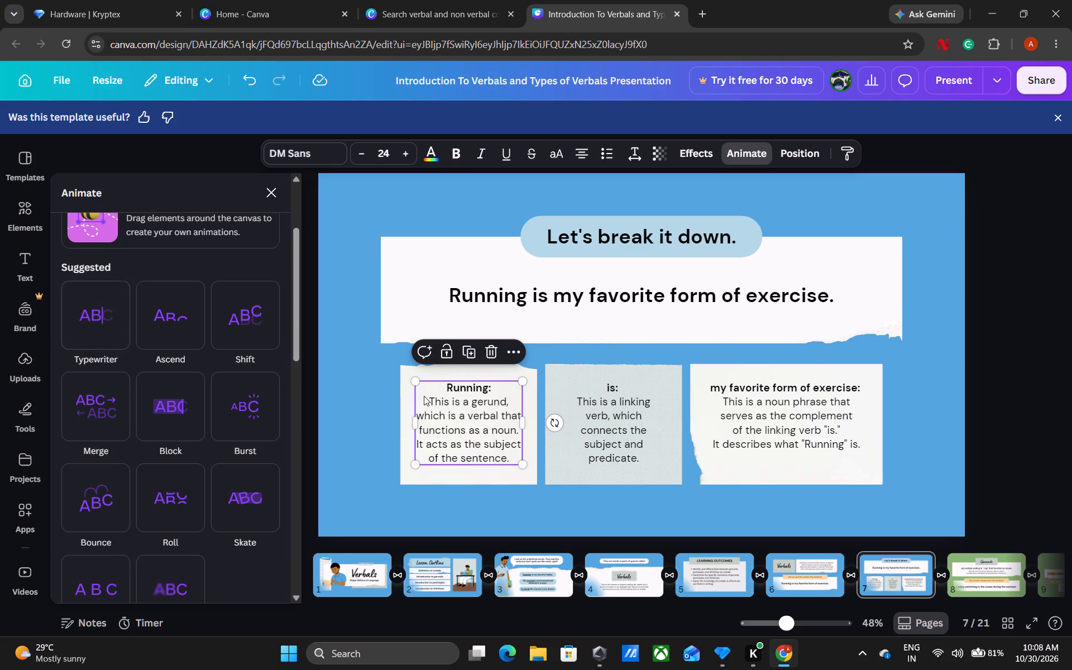
left_click(119, 321)
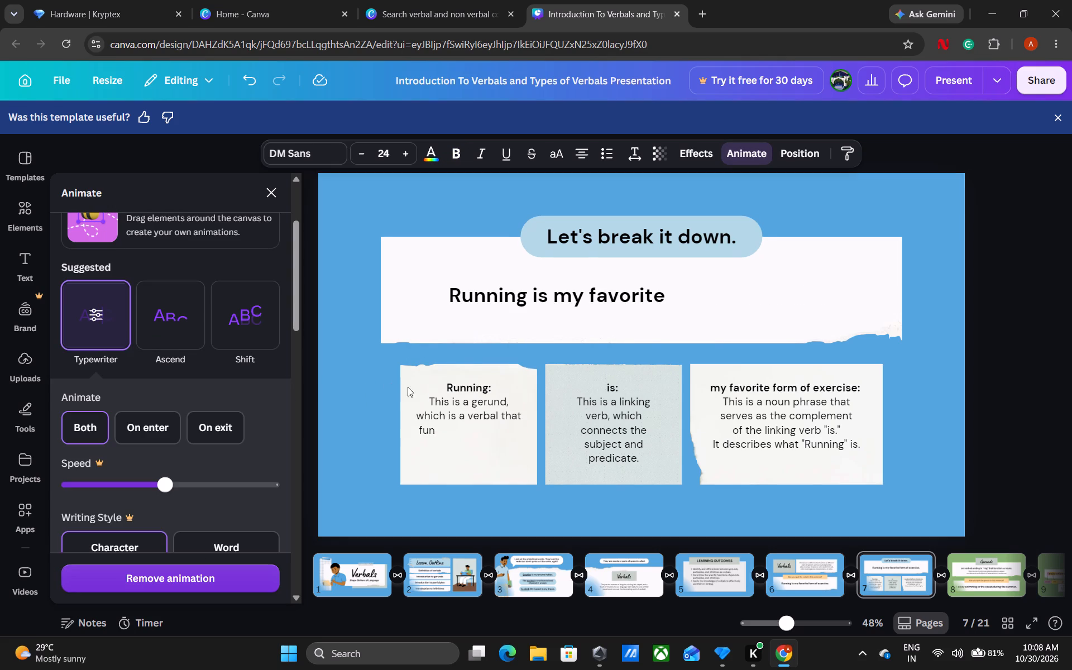
left_click(415, 400)
left_click(408, 375)
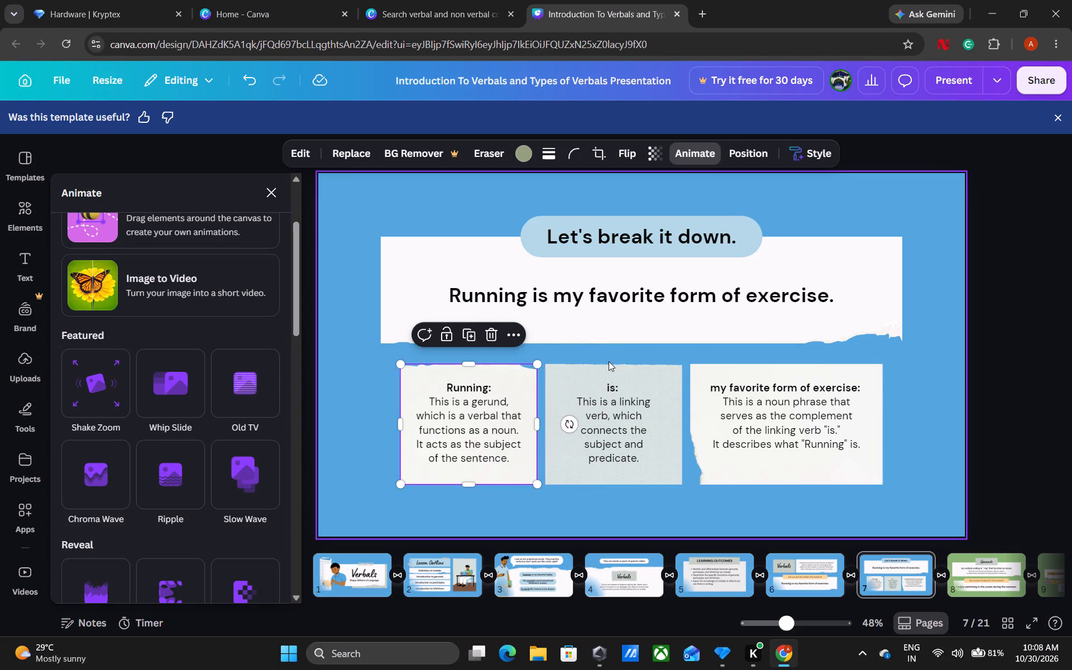
Apply the Typewriter animation to the "is:" linking verb explanation text on slide 7.
left_click(612, 406)
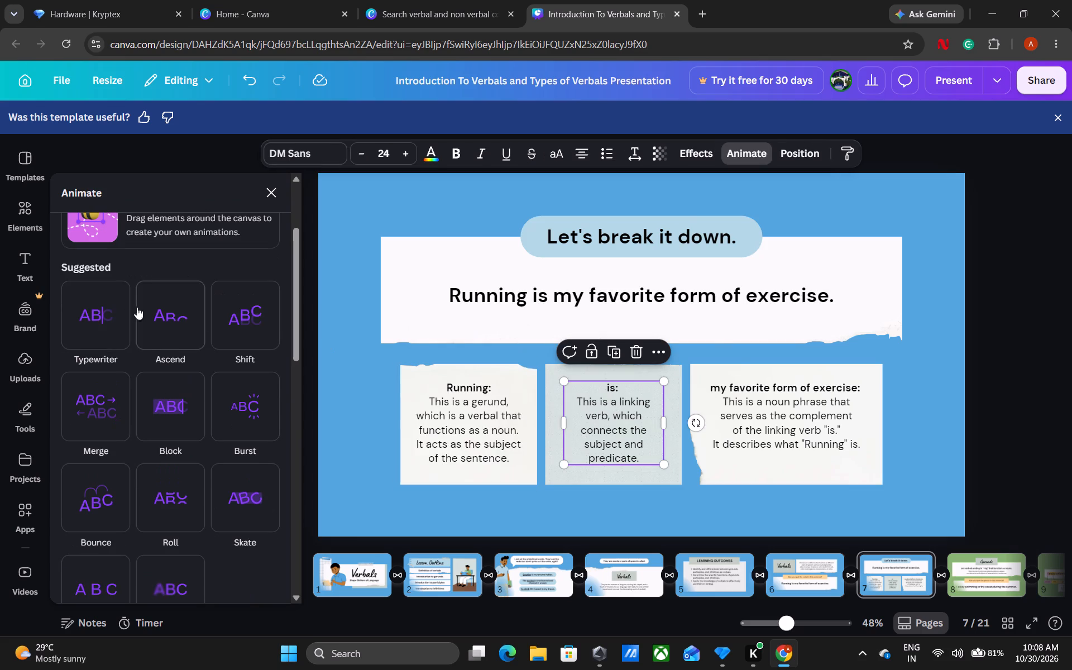
left_click(98, 314)
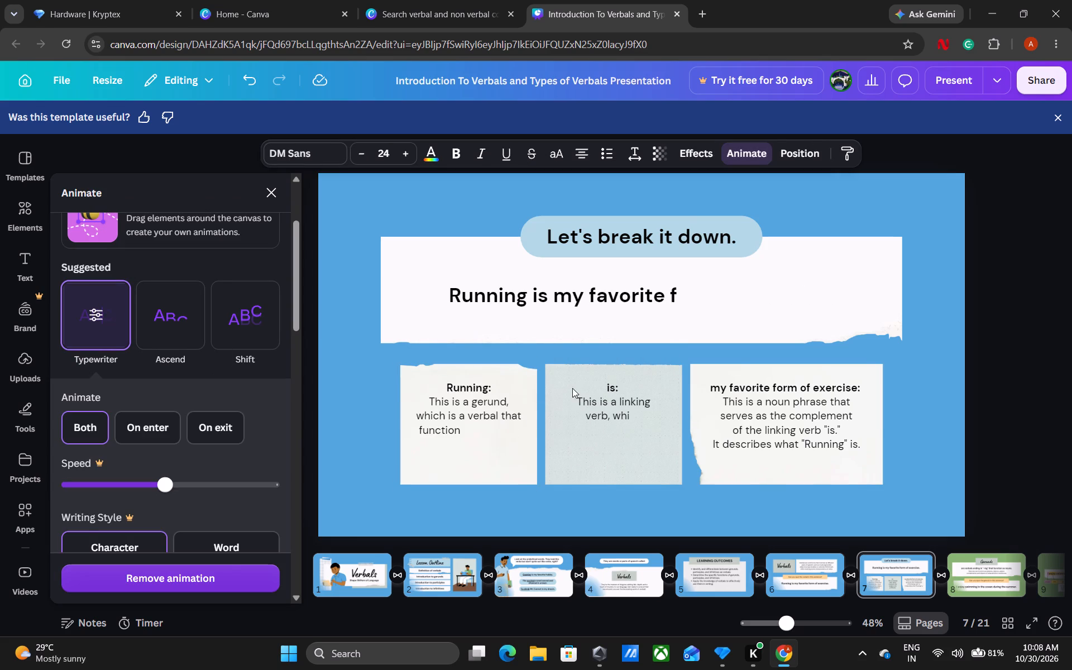
left_click(562, 384)
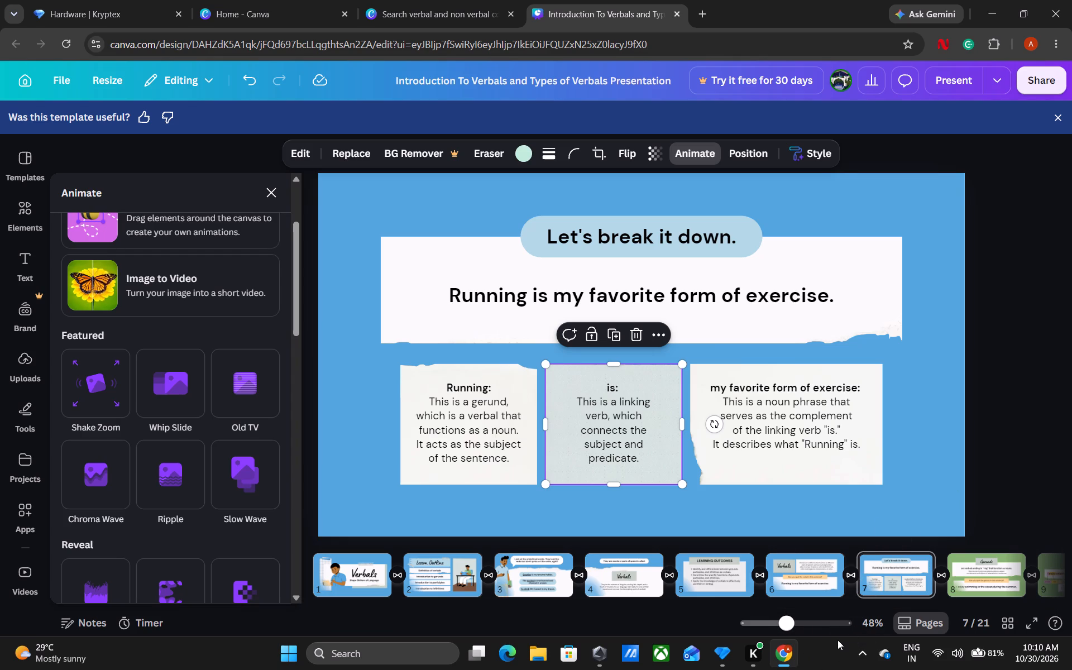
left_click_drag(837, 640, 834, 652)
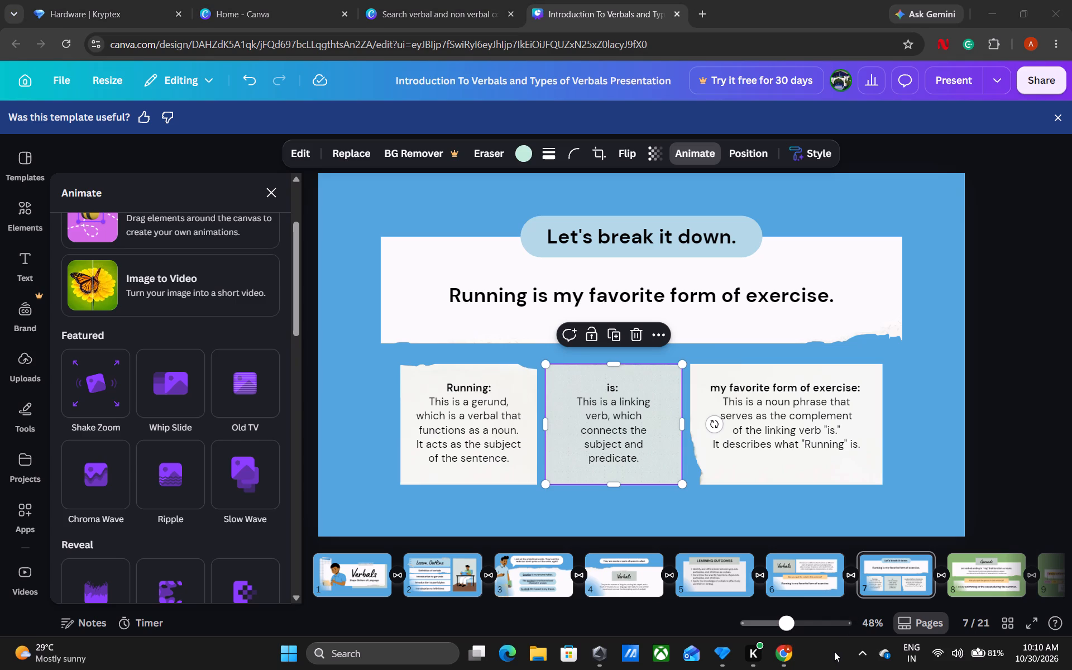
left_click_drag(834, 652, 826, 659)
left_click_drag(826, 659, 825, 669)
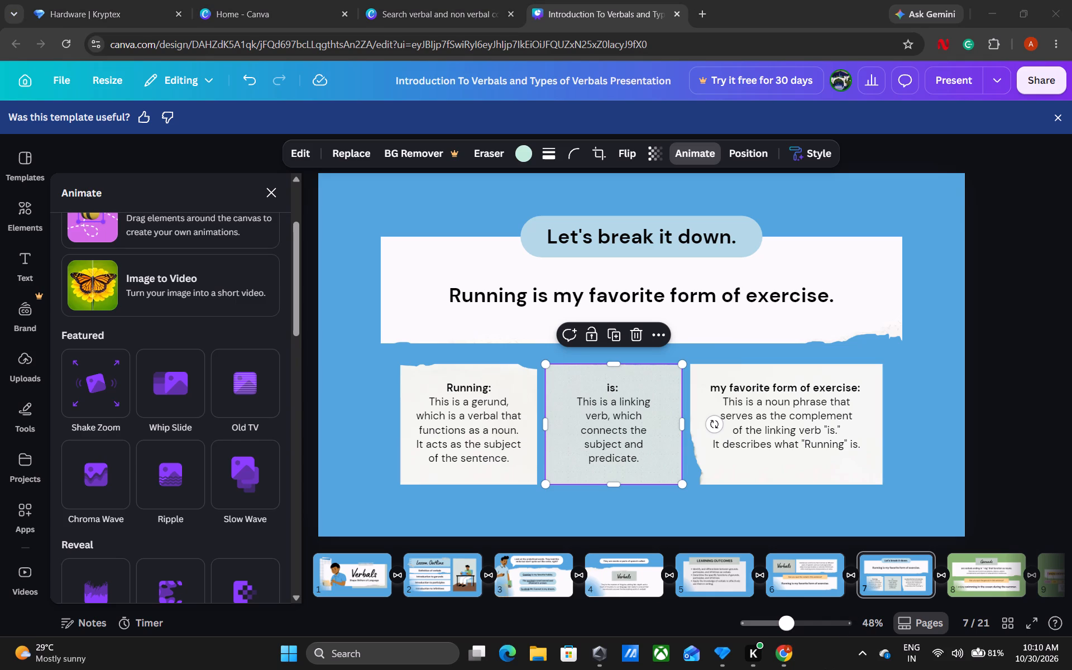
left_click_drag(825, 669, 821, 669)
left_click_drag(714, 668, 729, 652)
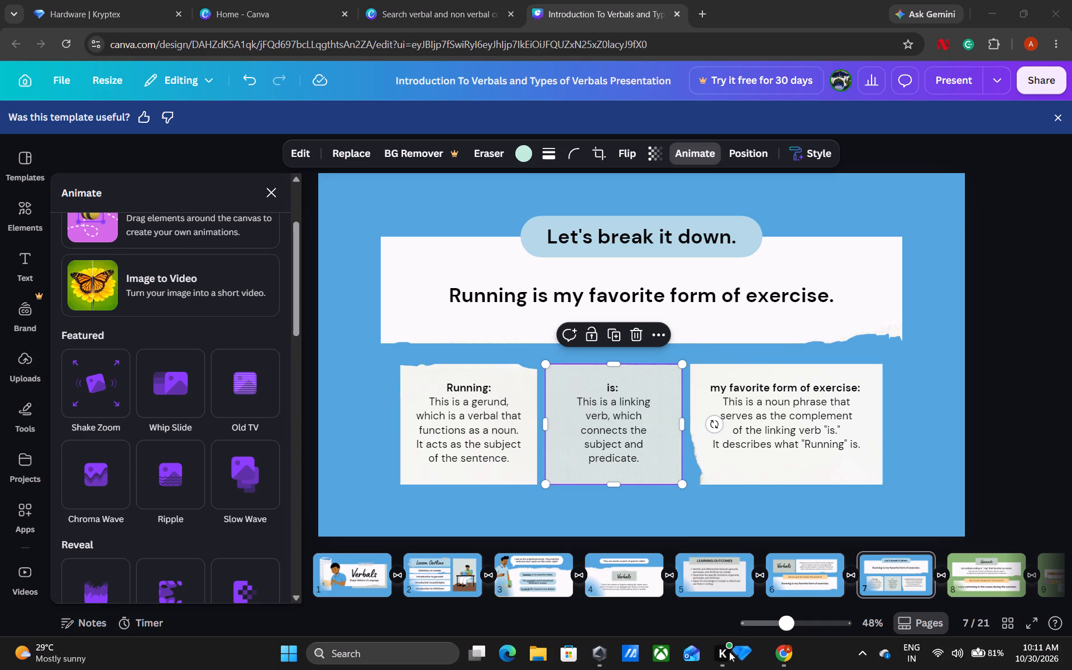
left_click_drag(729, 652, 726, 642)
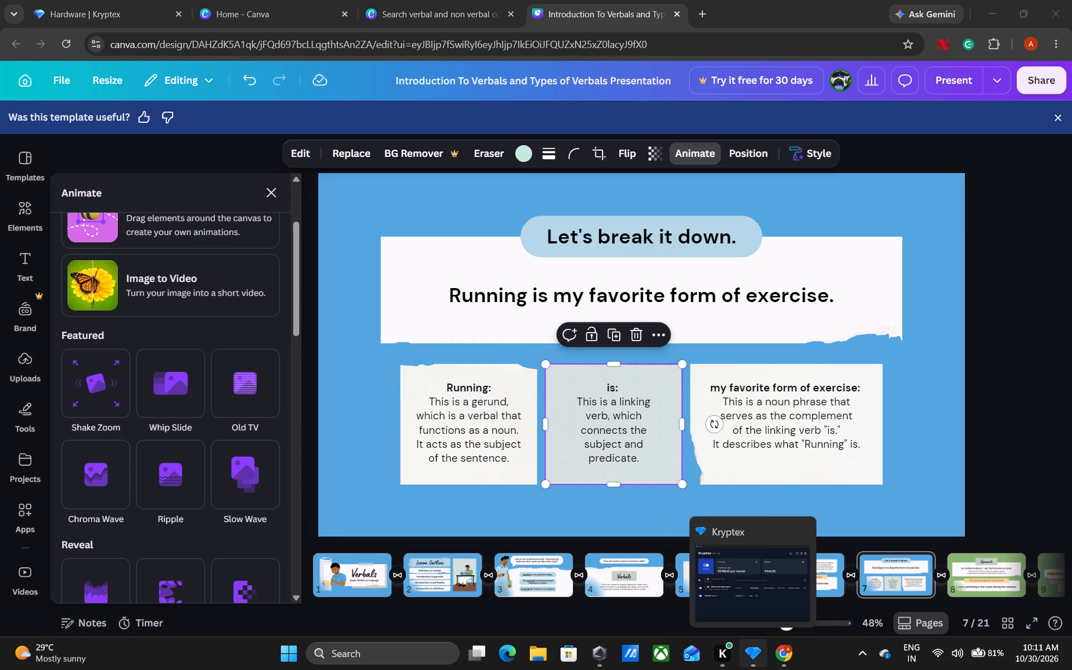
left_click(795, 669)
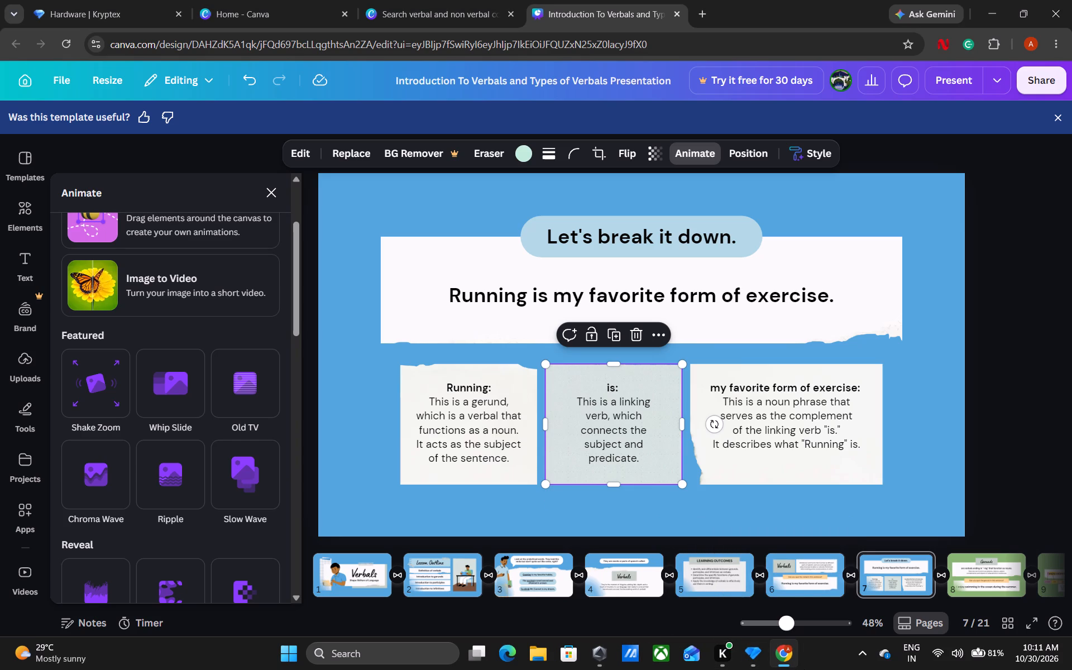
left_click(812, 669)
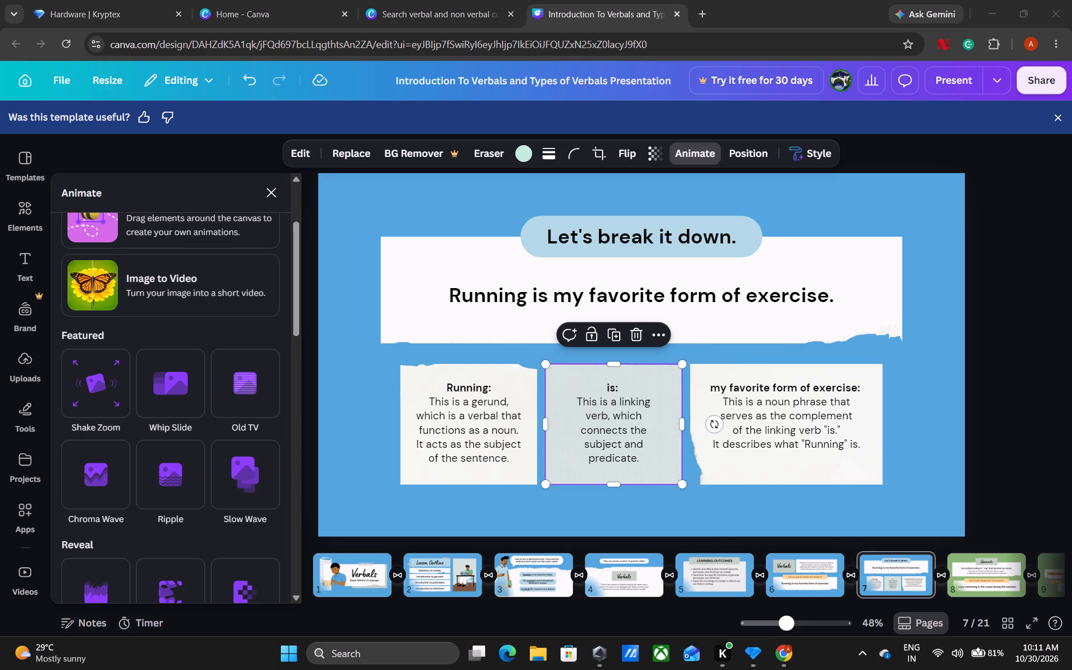
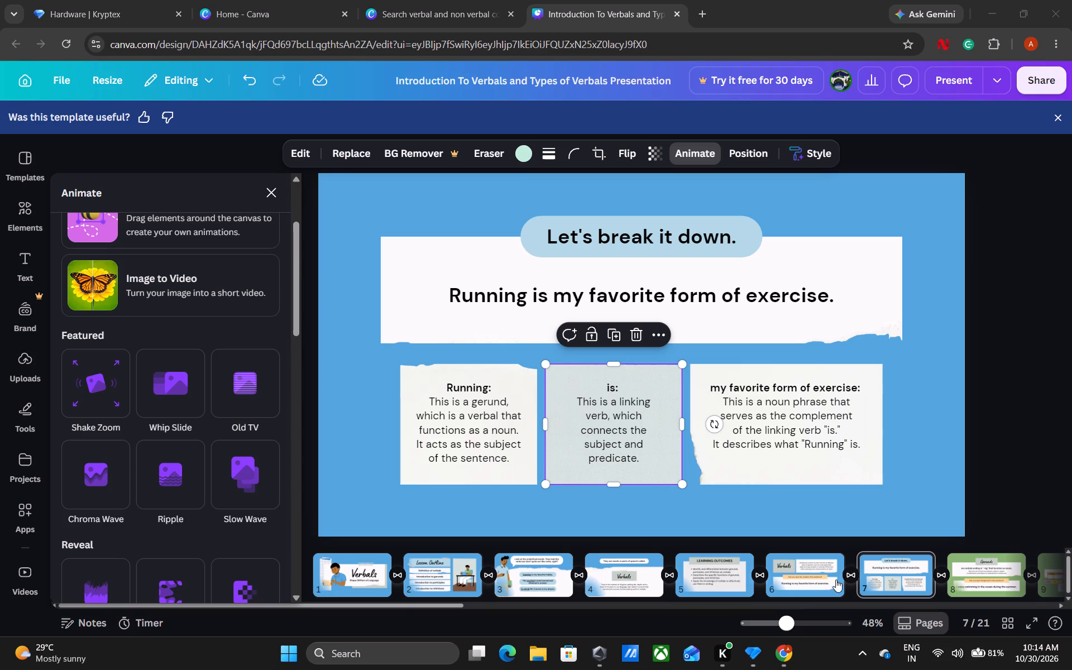
Check which animations are already assigned to the elements on slides 5 and 7, starting from slide 4.
left_click(616, 564)
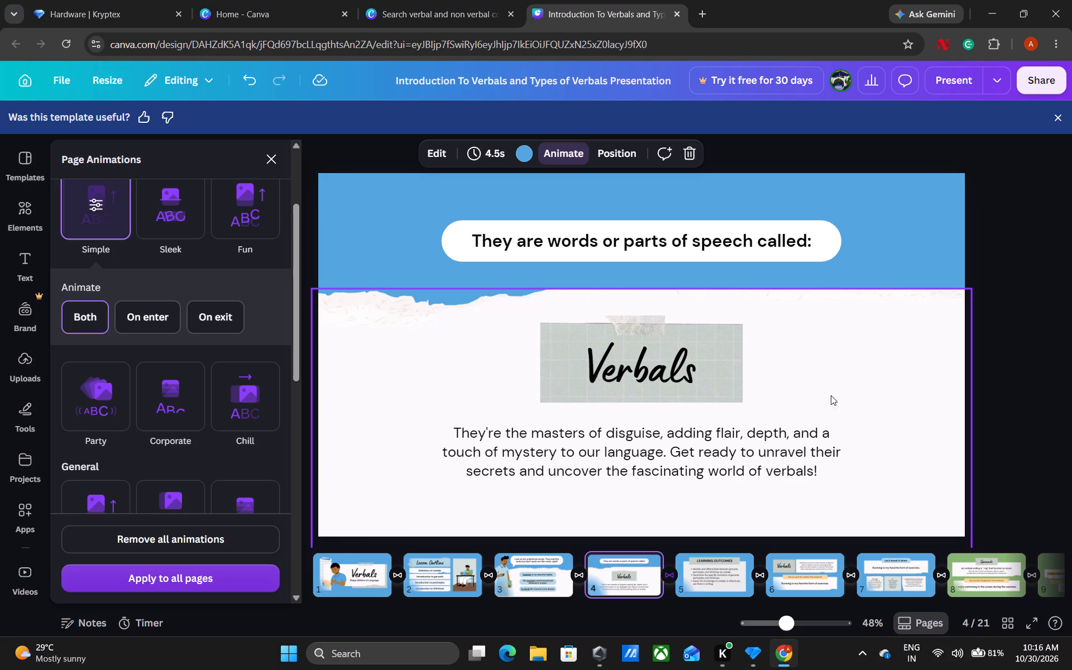
left_click(703, 583)
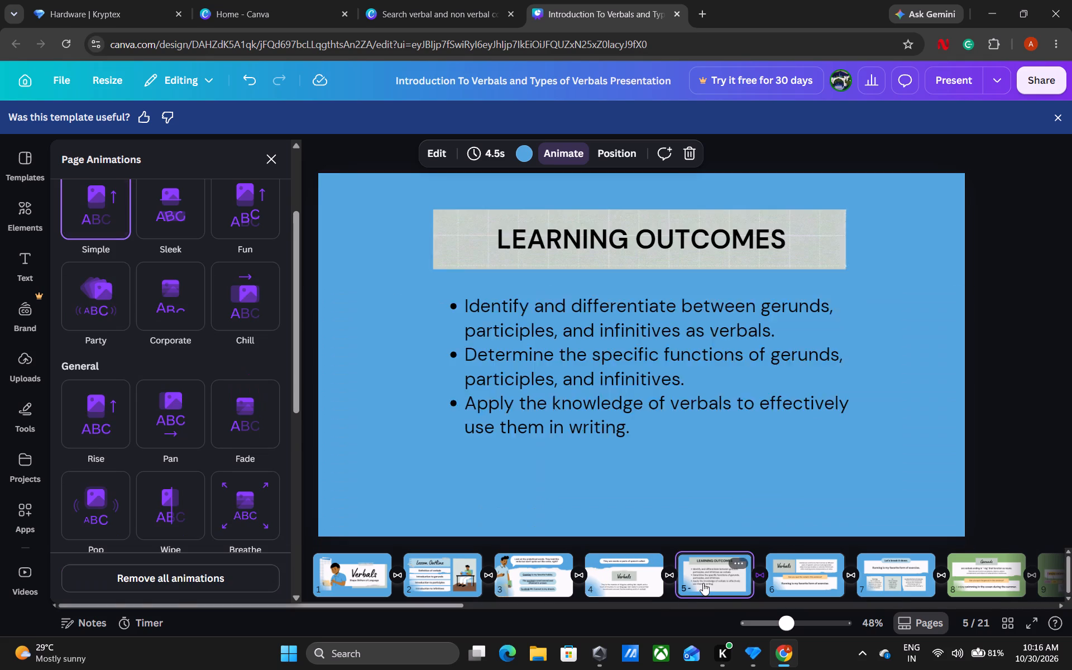
left_click(649, 381)
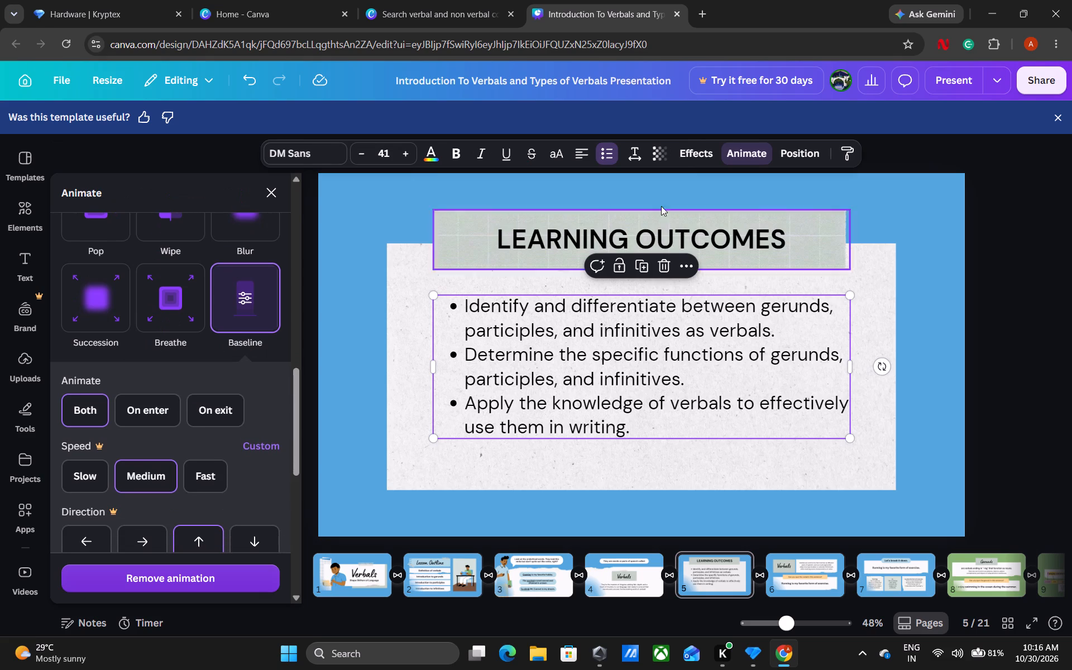
left_click(680, 215)
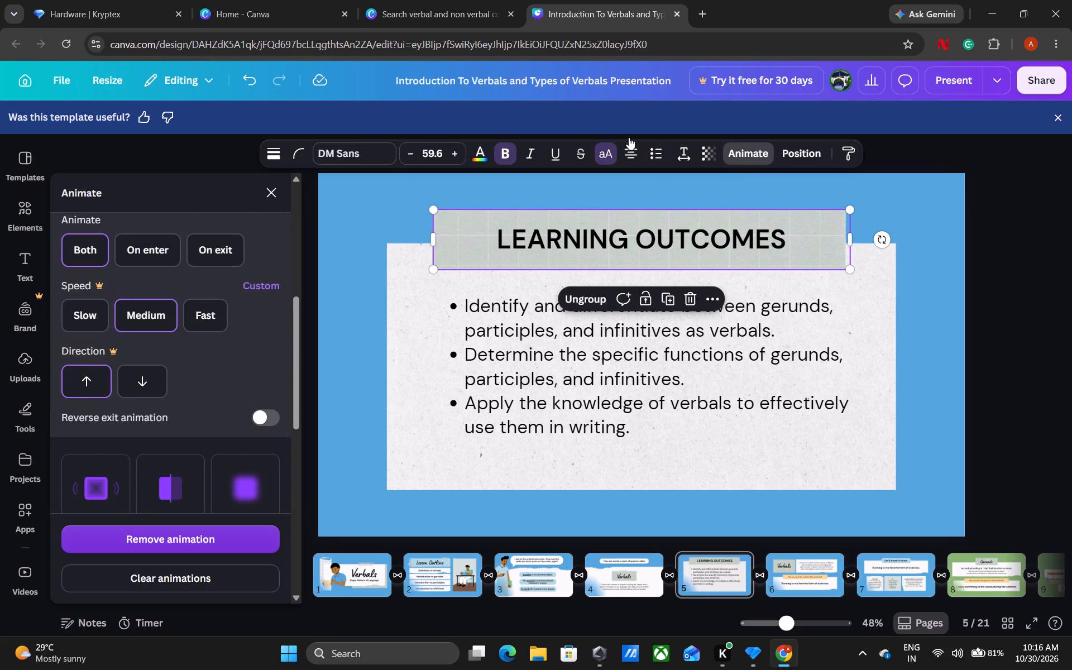
left_click(747, 160)
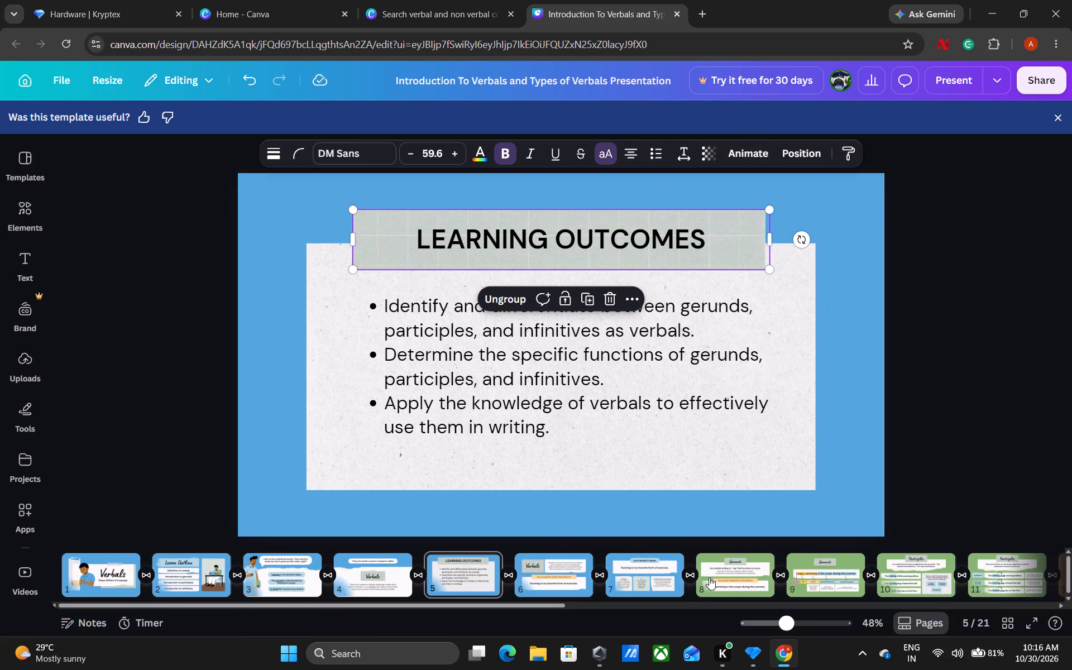
left_click(646, 566)
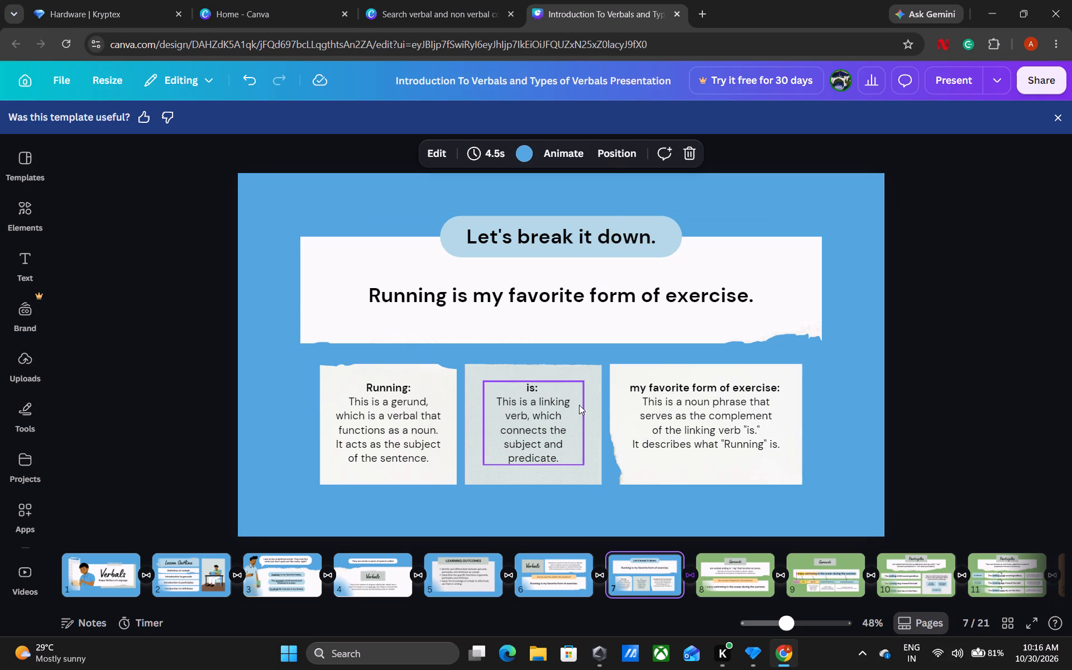
left_click(604, 310)
left_click(696, 152)
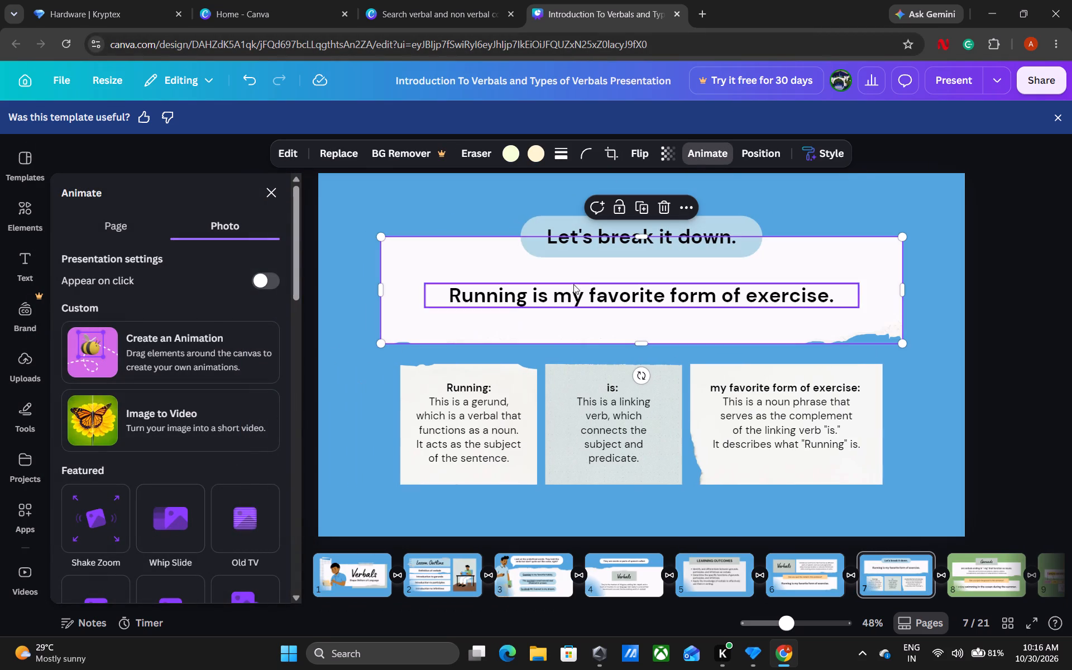
left_click(535, 299)
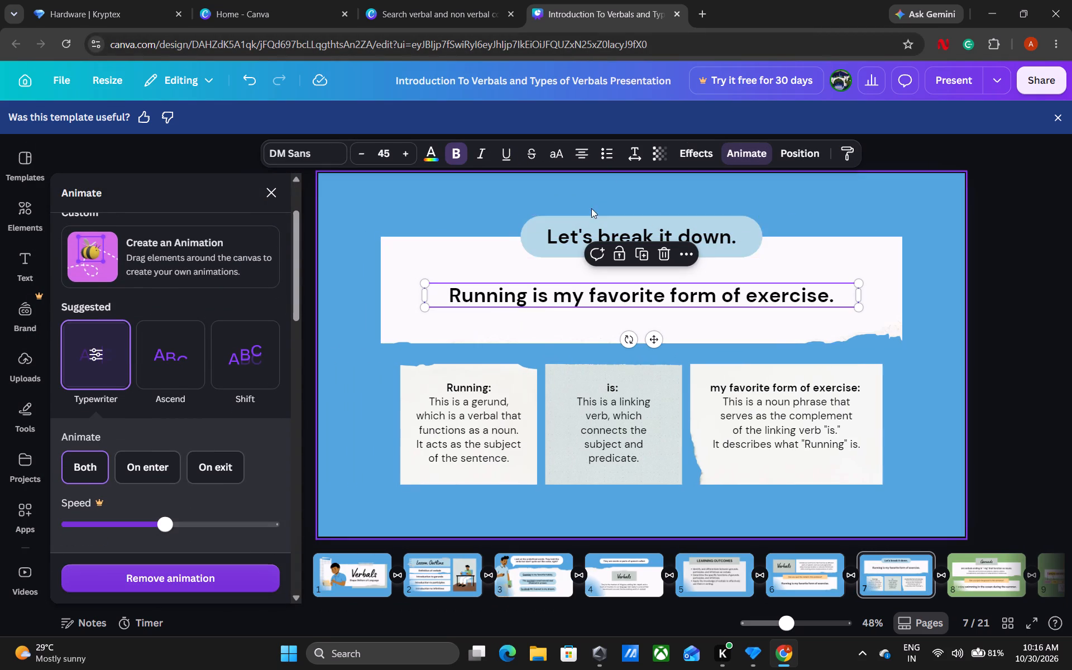
left_click(403, 389)
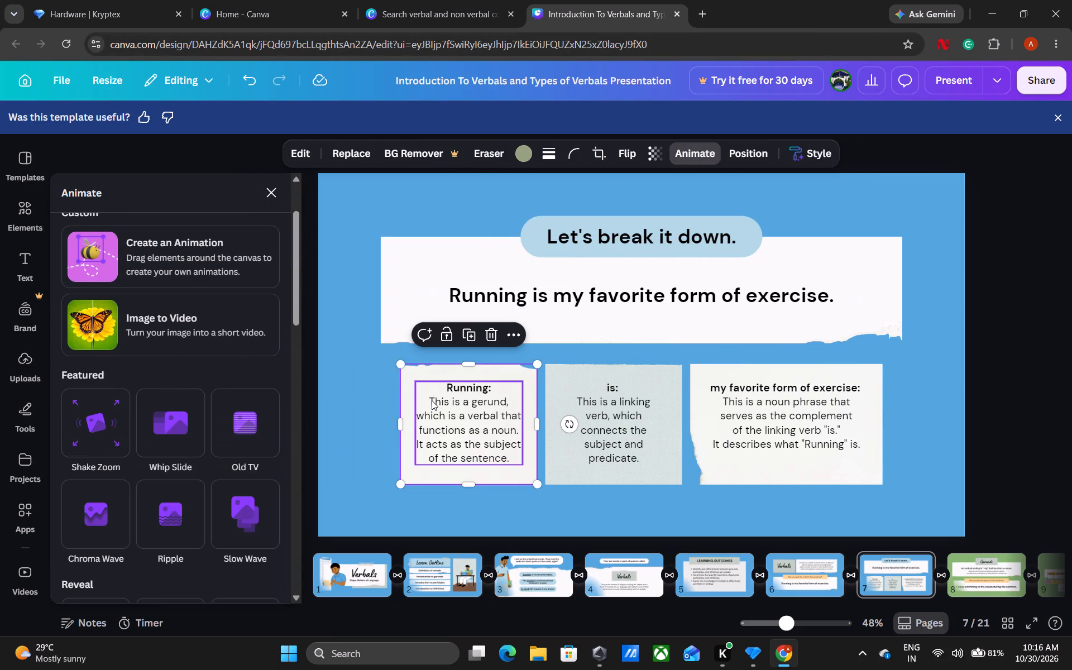
left_click(432, 400)
left_click(624, 410)
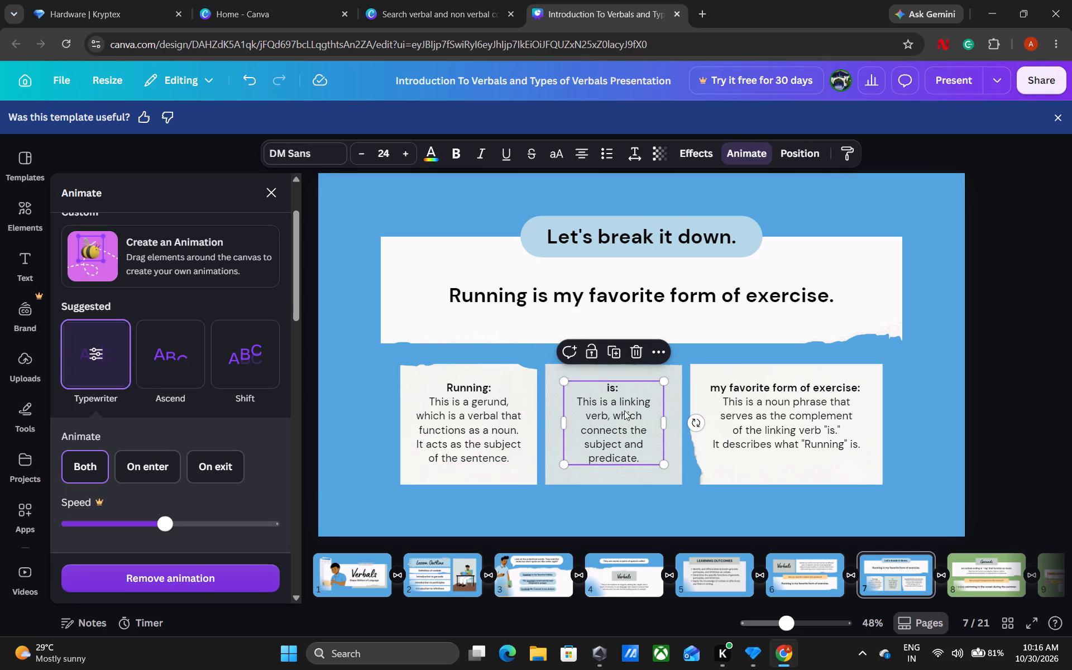
Apply the Typewriter animation to the "my favorite form of exercise:" explanation text on slide 7.
left_click(795, 412)
left_click(82, 363)
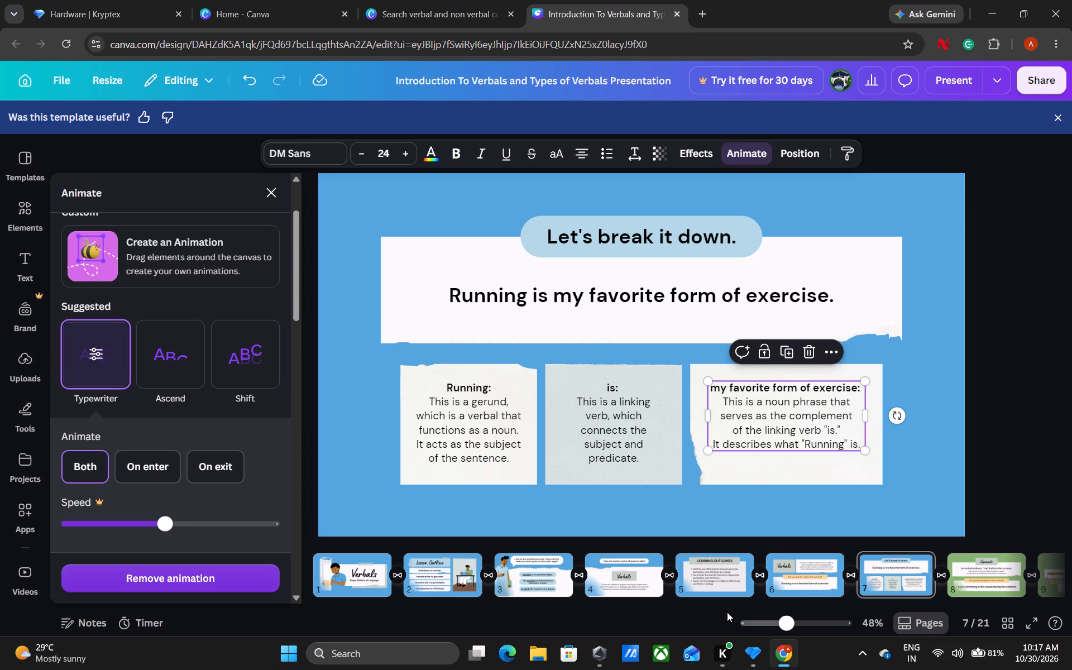
Apply the Typewriter animation to the "Gerunds" heading text on slide 8.
left_click(990, 567)
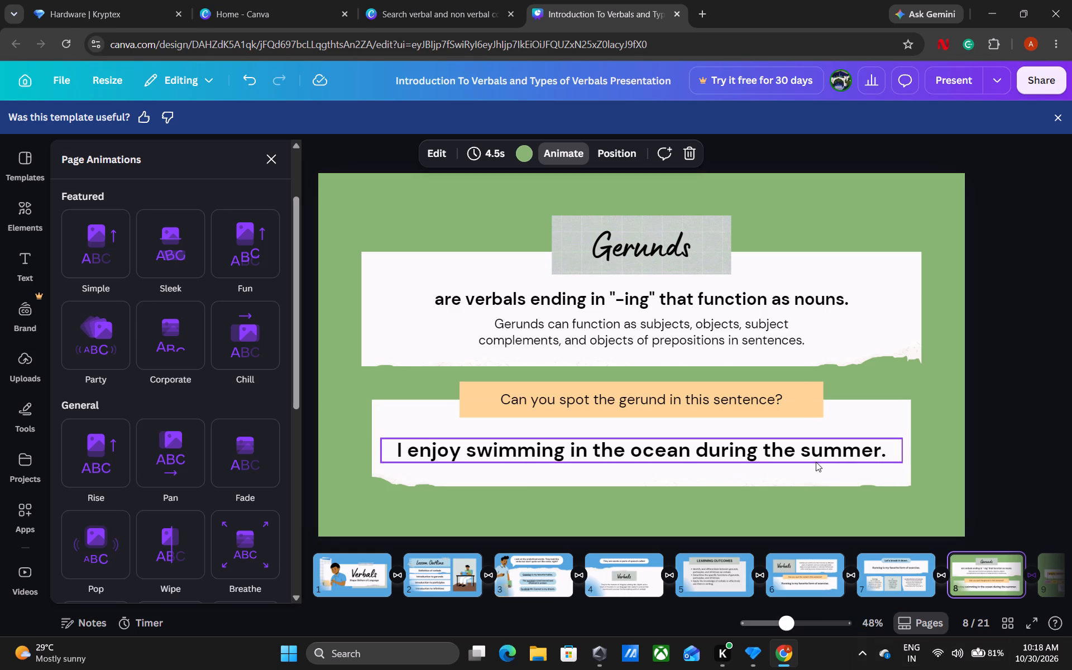
left_click(651, 229)
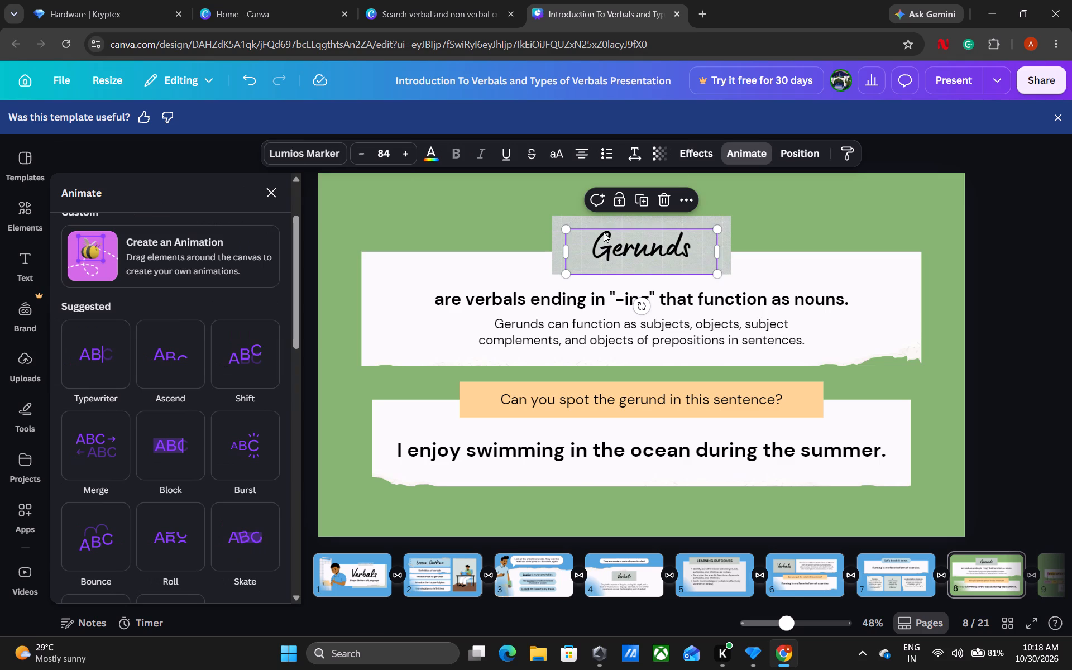
left_click(100, 344)
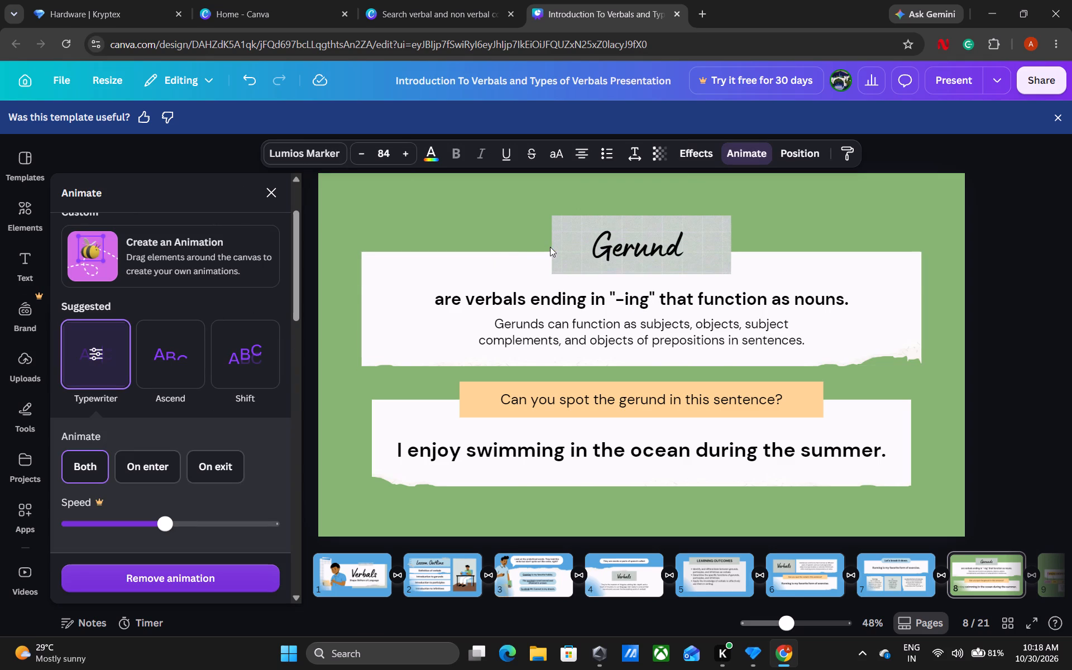
Apply the Brush reveal animation to the white torn paper behind the gerund definition on slide 8.
left_click(549, 252)
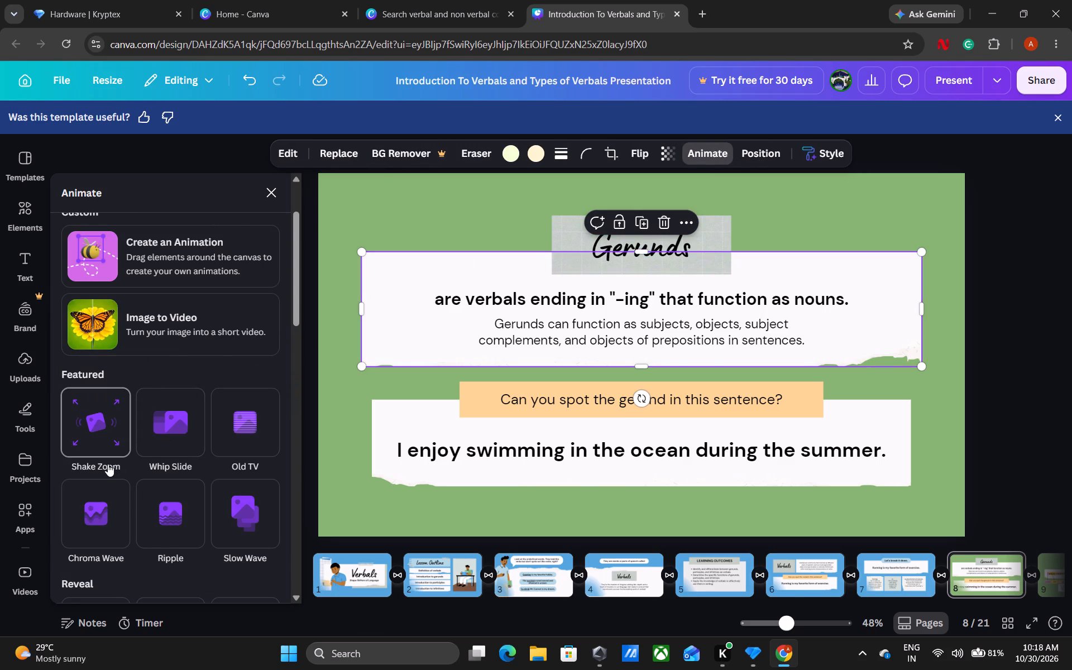
scroll(108, 464, "down", 3)
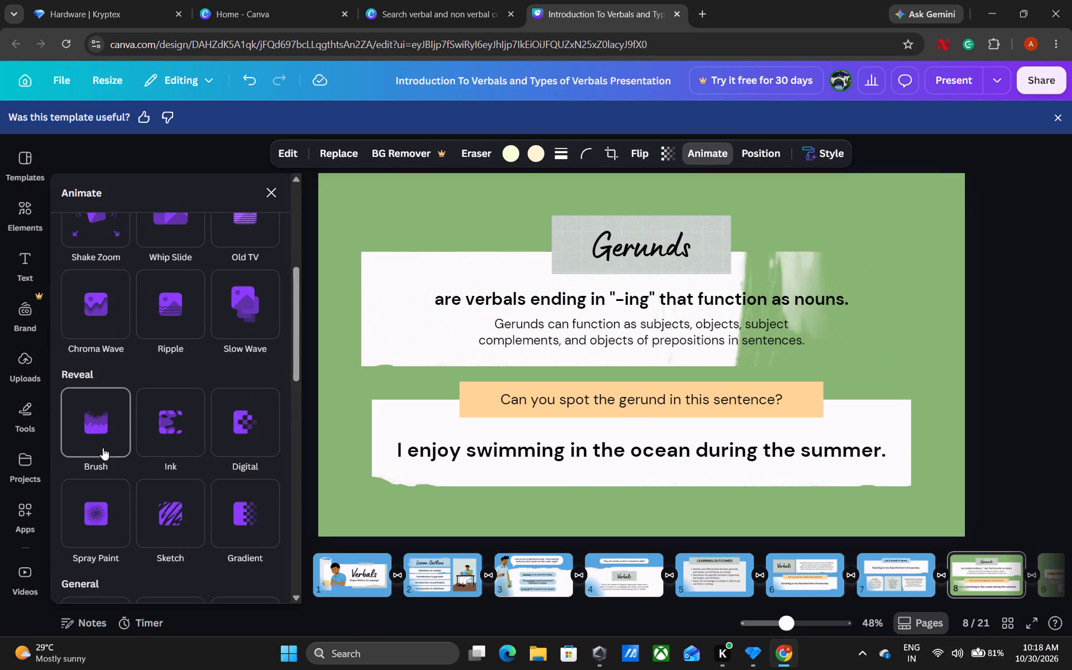
left_click(103, 448)
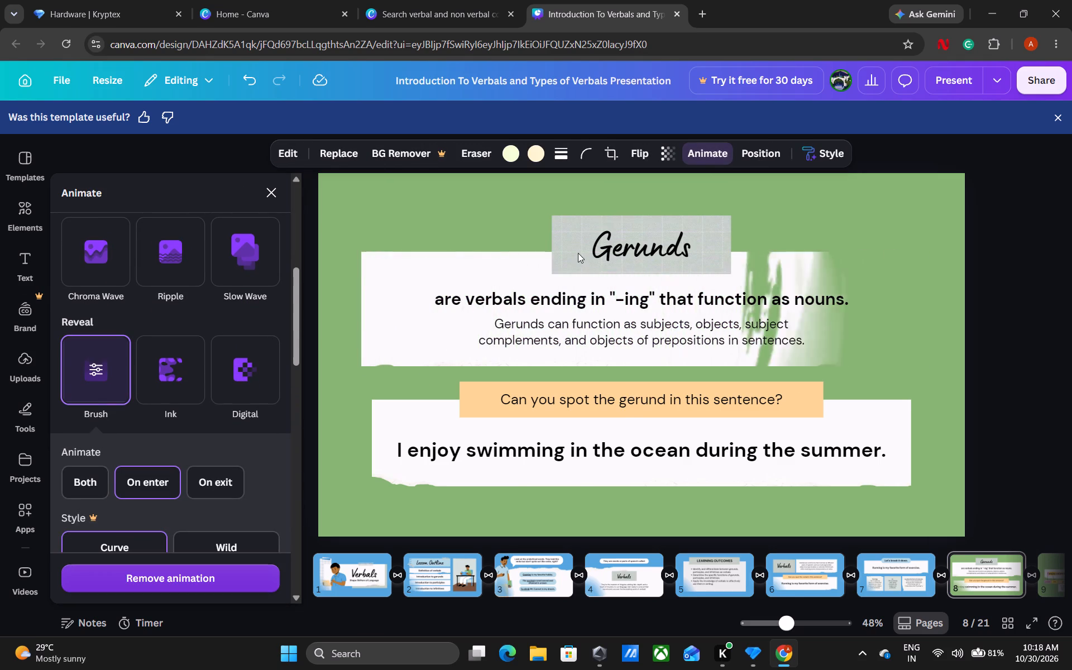
Apply the Brush reveal animation to the gray grid paper behind the "Gerunds" heading on slide 8.
left_click(575, 250)
left_click(553, 227)
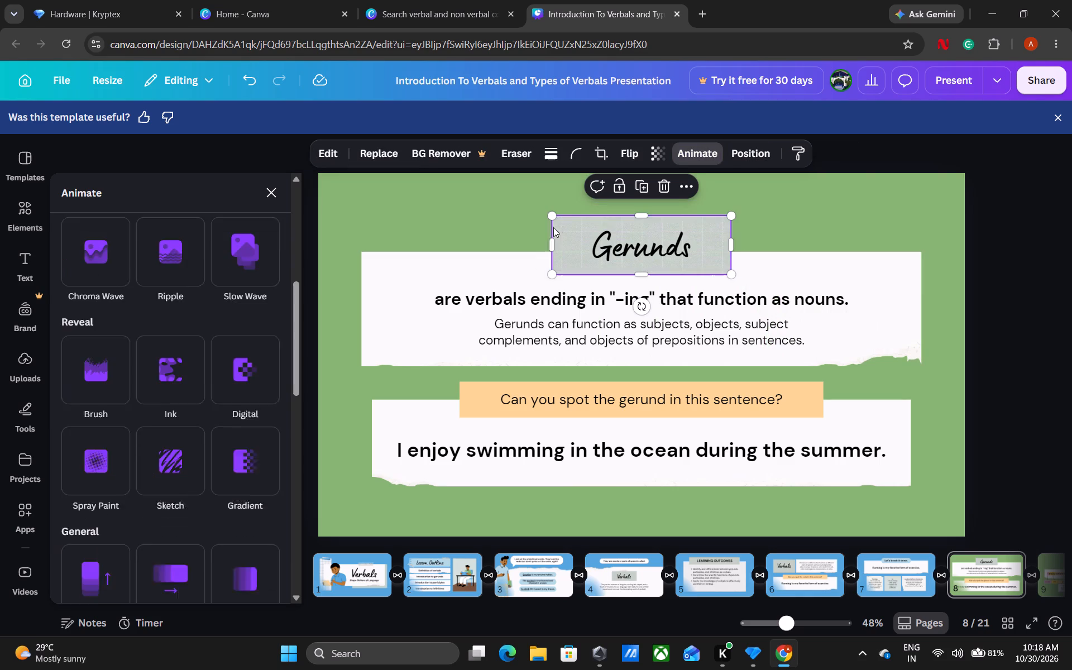
left_click(77, 398)
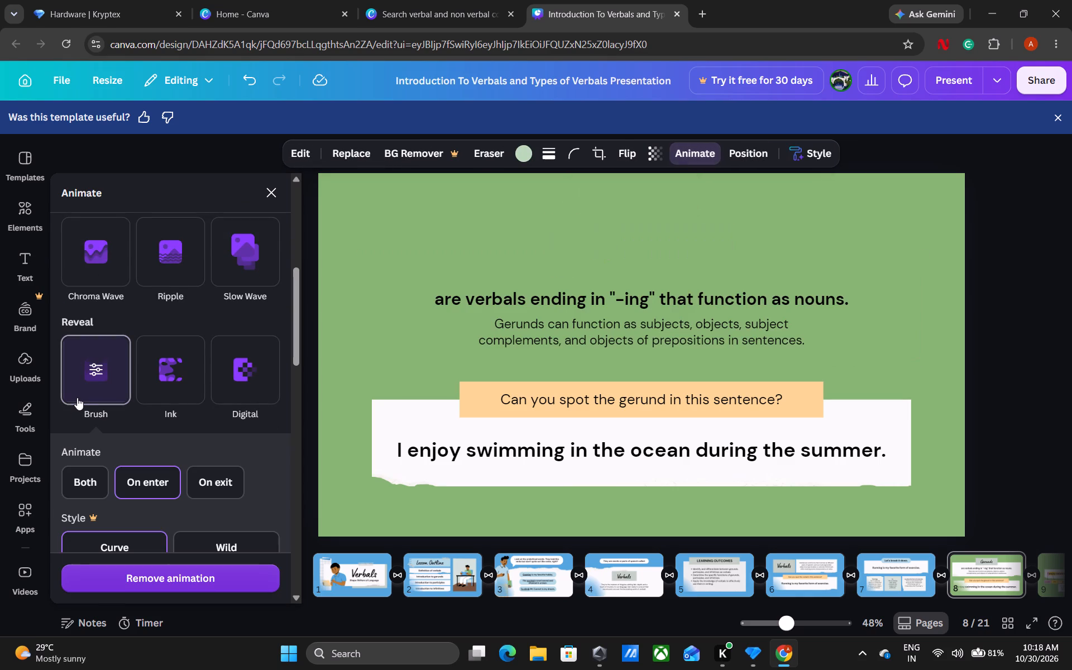
Apply the Typewriter animation to the bold "are verbals ending in "-ing" that function as nouns." text on slide 8.
left_click(565, 309)
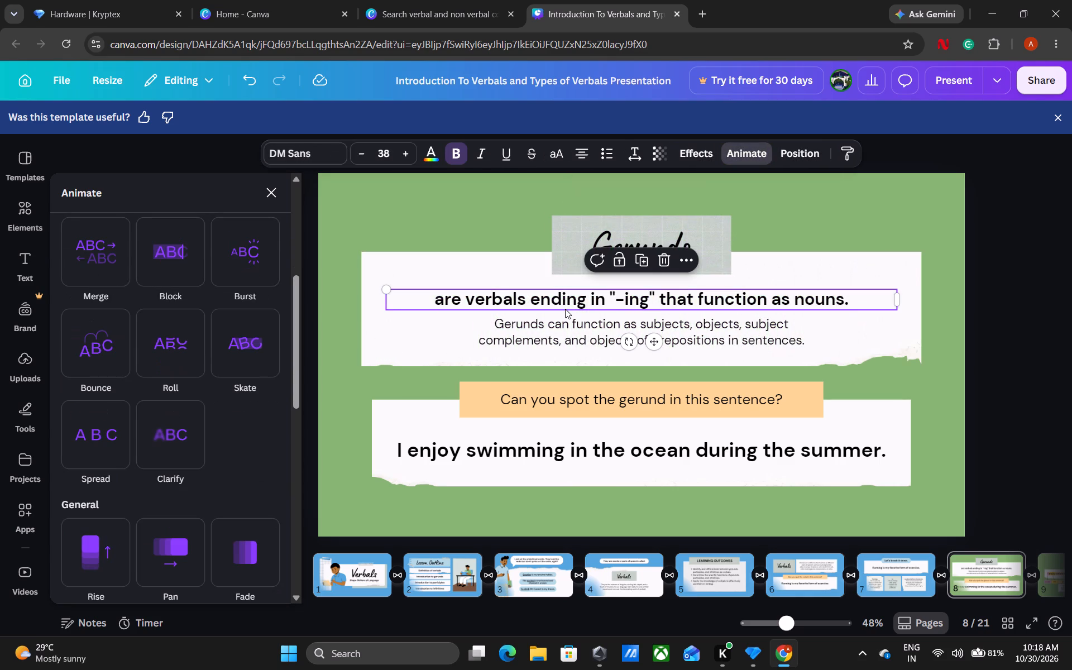
left_click(114, 264)
scroll(114, 264, "up", 1)
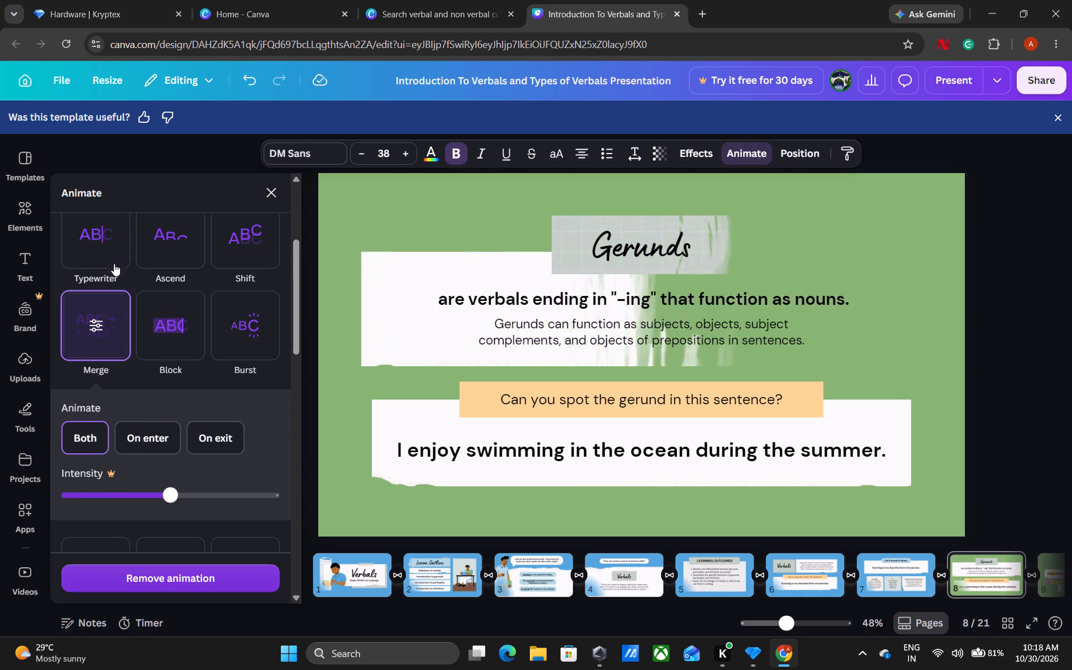
scroll(114, 264, "up", 1)
left_click(81, 329)
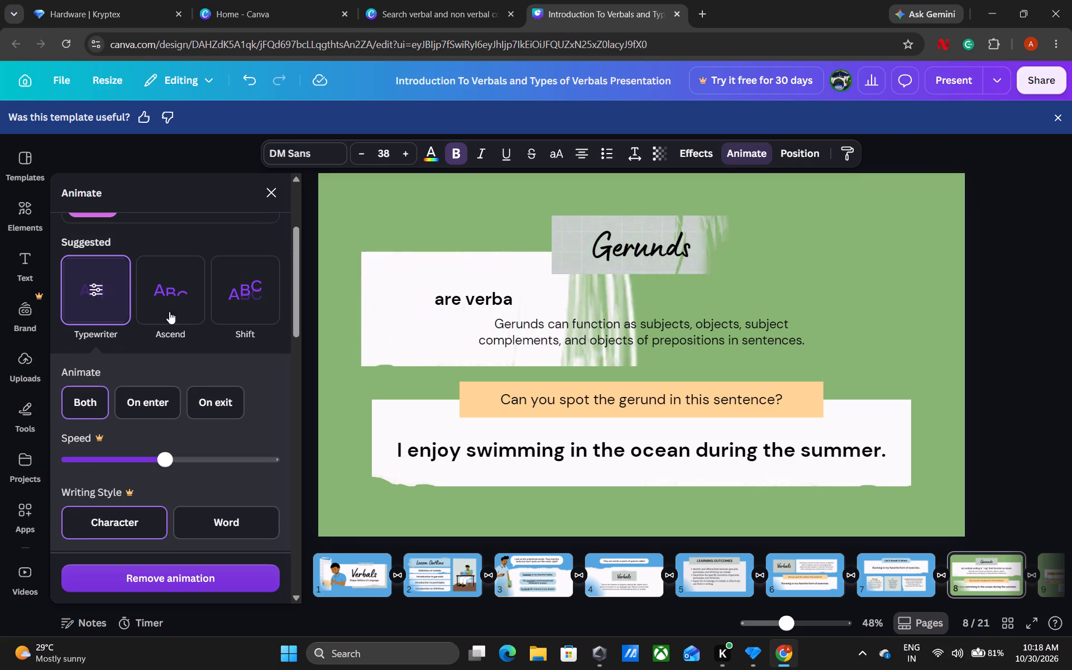
Apply the Ascend animation to the "Gerunds can function as subjects, objects..." text on slide 8.
left_click(535, 329)
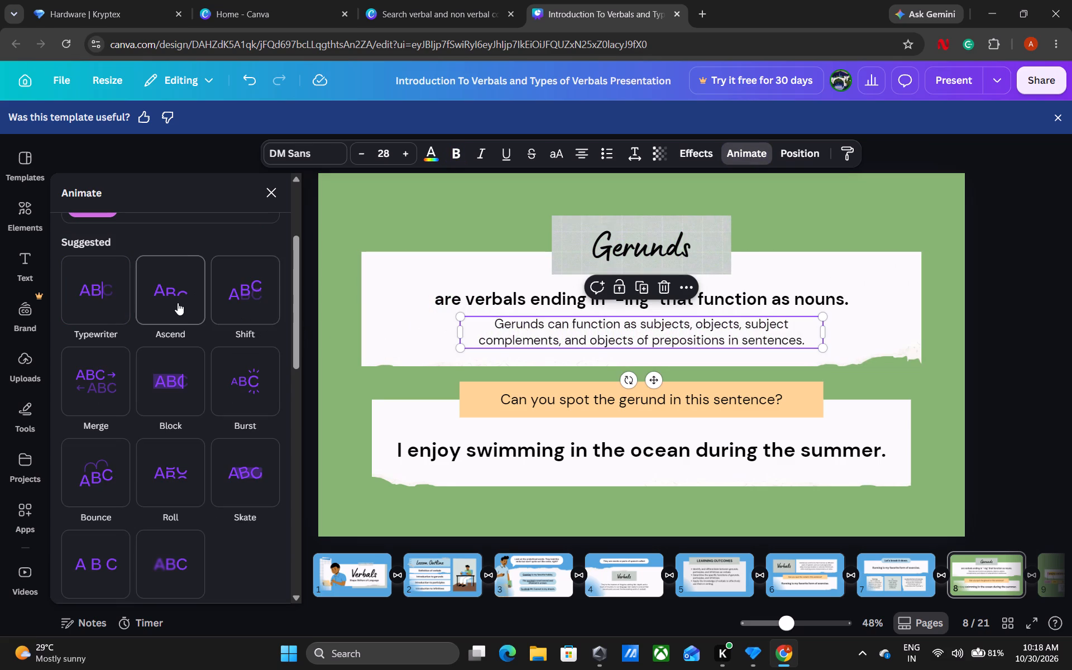
left_click(176, 302)
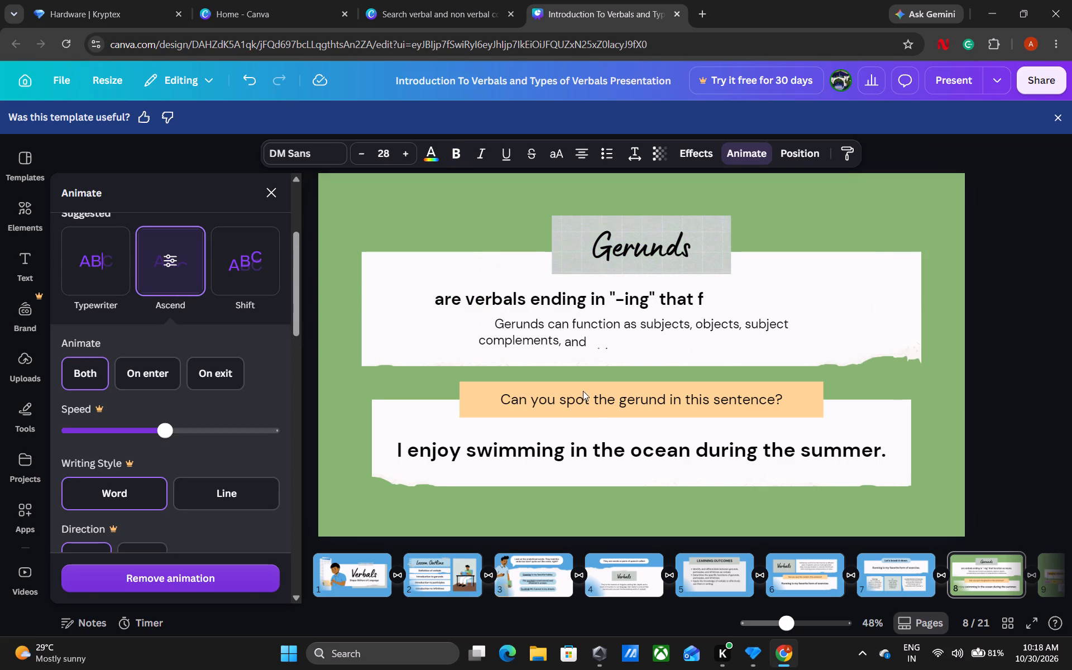
Apply the Brush reveal animation to the white torn paper behind the swimming sentence on slide 8.
left_click(580, 389)
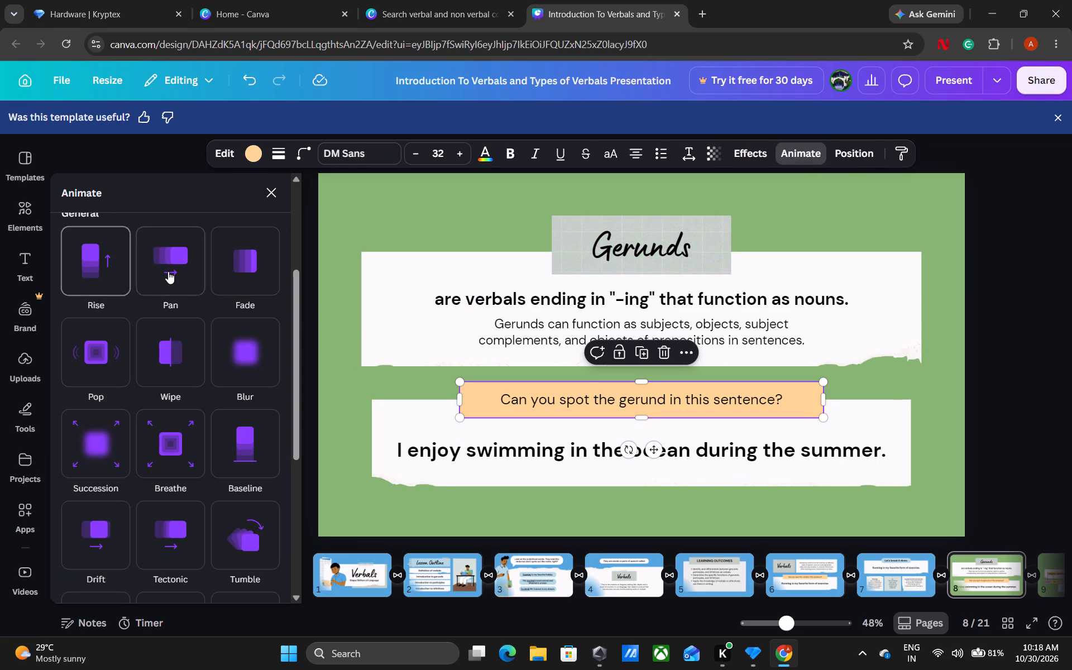
left_click(394, 418)
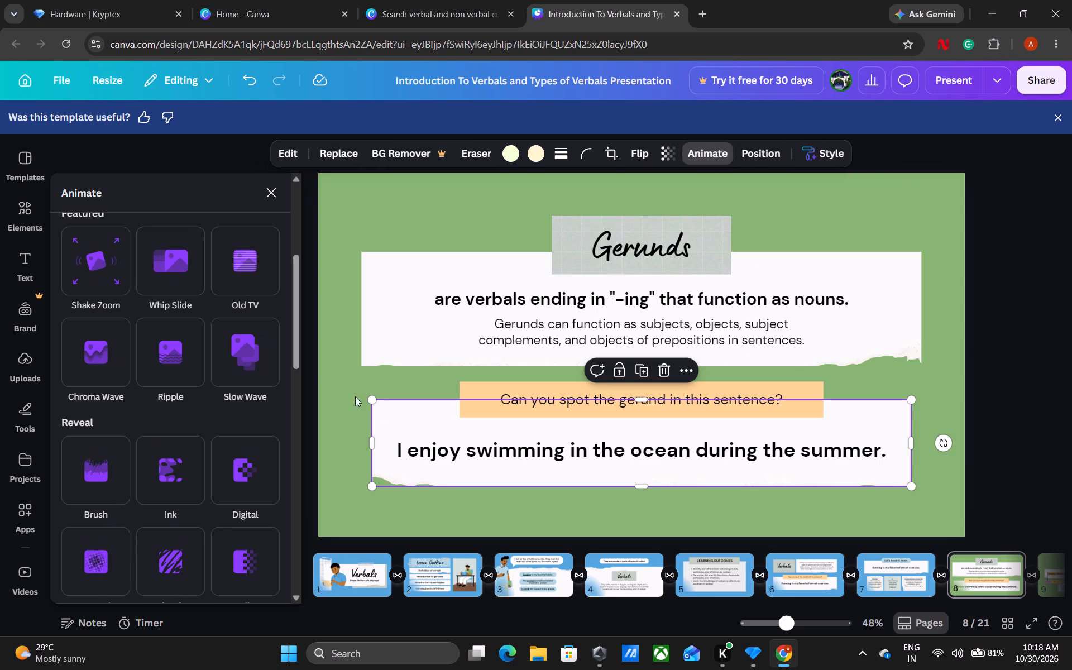
left_click(116, 489)
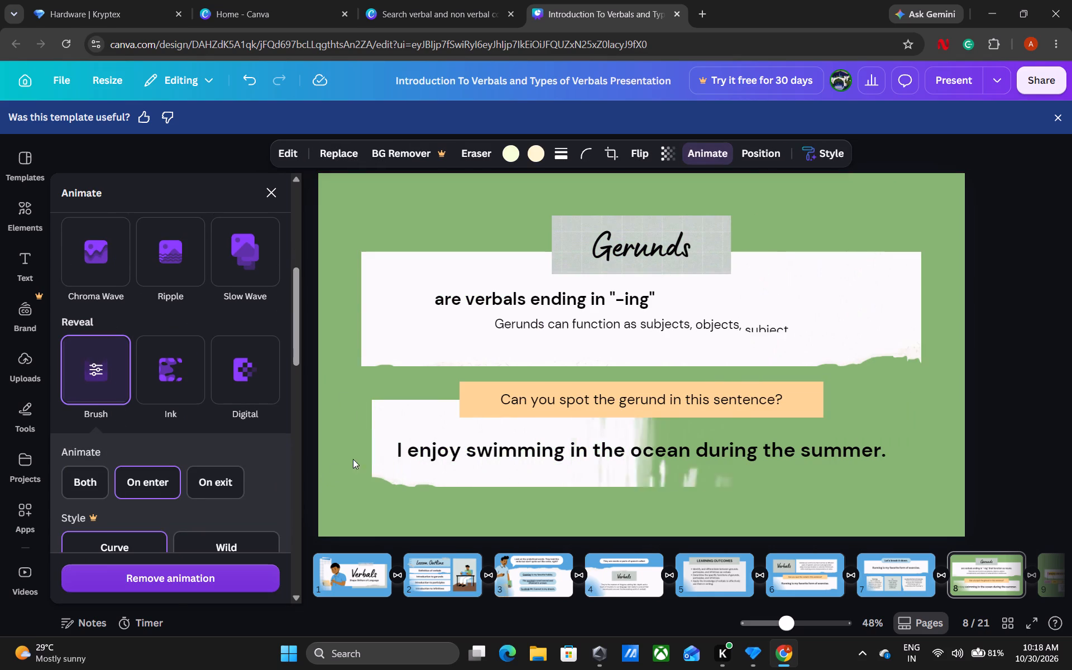
Apply the Typewriter animation to the "I enjoy swimming in the ocean during the summer." sentence on slide 8.
left_click(407, 449)
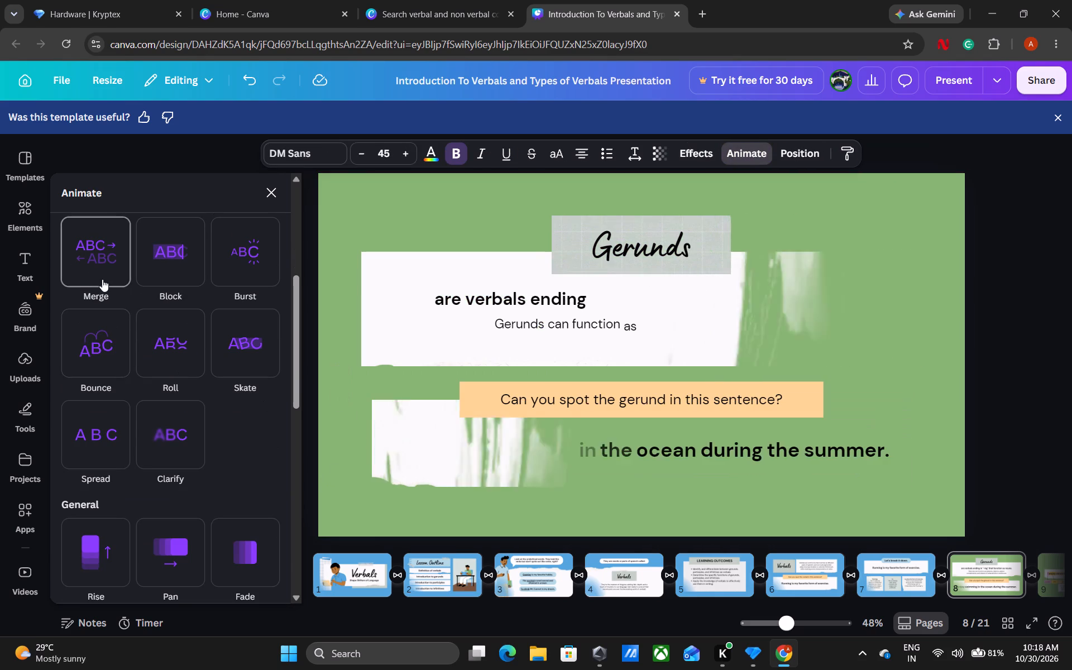
scroll(102, 279, "up", 2)
left_click(103, 376)
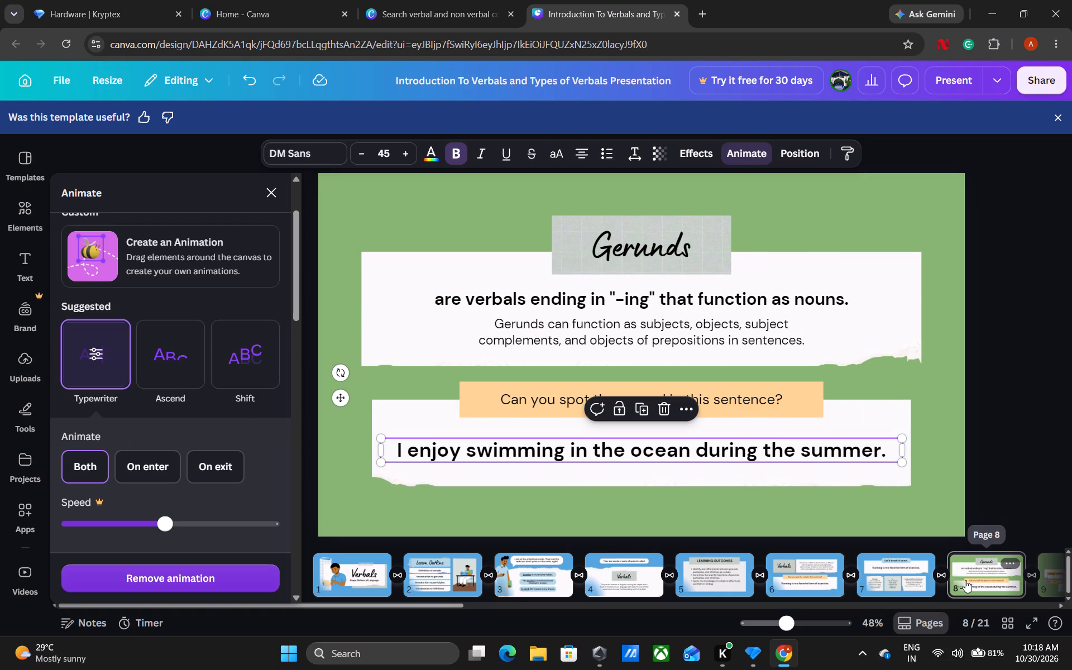
Pass over slide 9 and apply the Typewriter animation to the "Participles" heading text on slide 10.
scroll(965, 580, "left", 2)
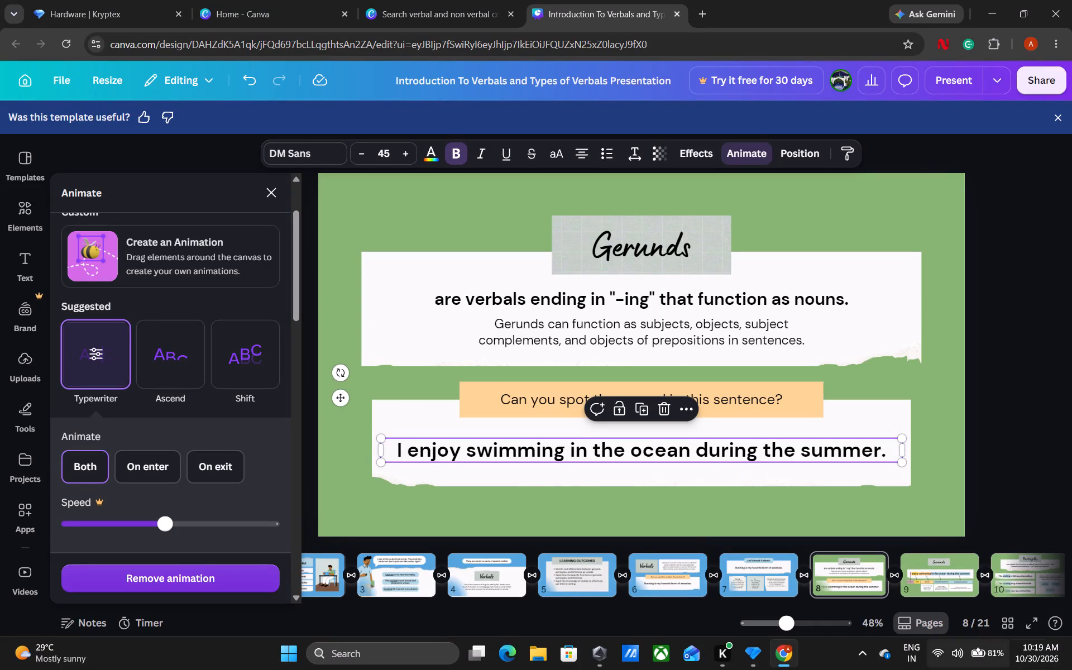
left_click(959, 563)
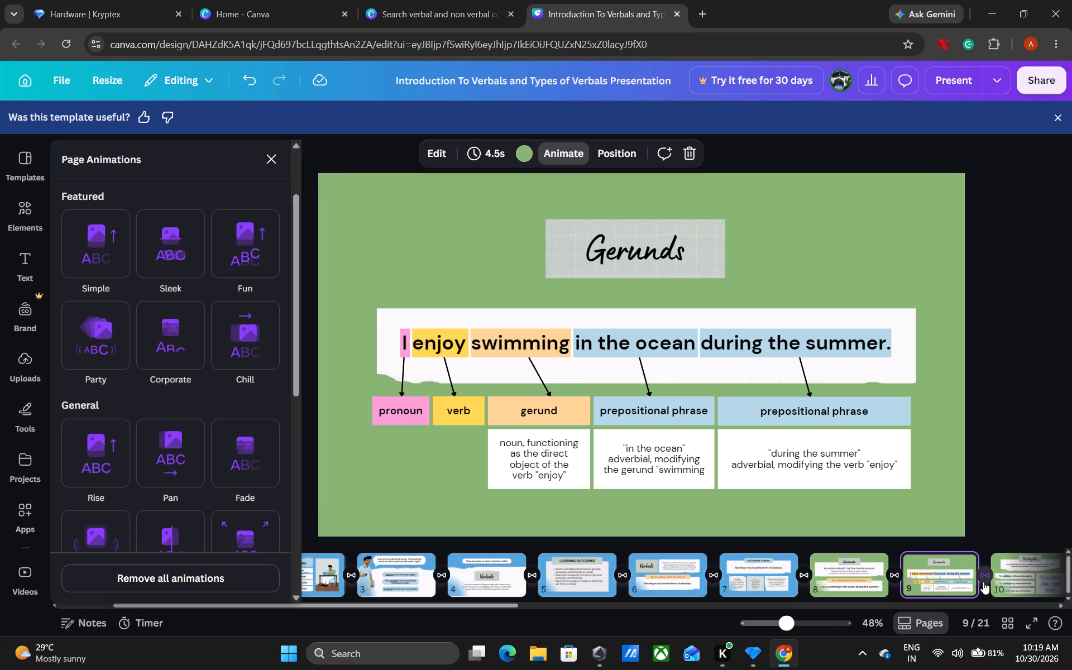
left_click(1018, 563)
scroll(1018, 563, "left", 3)
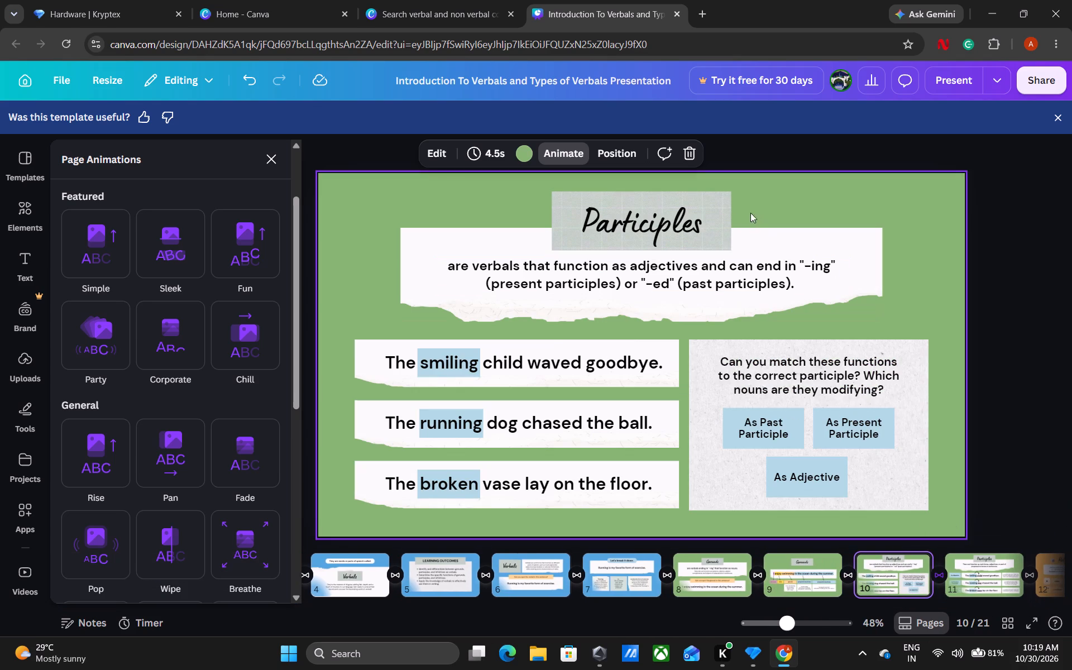
left_click(672, 232)
left_click(89, 343)
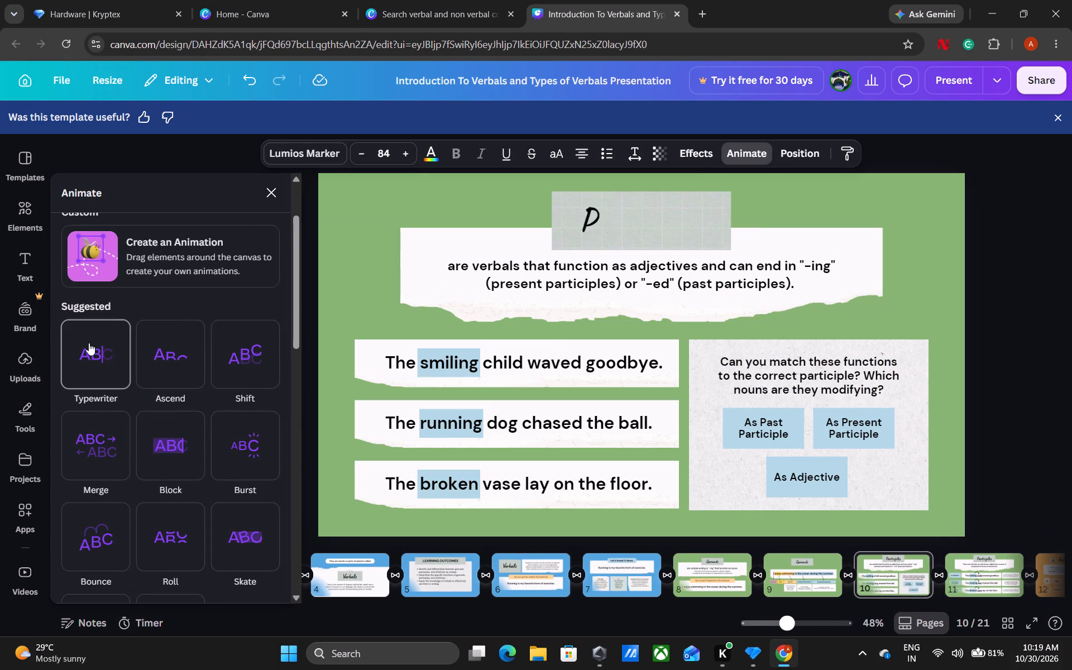
Apply the Brush reveal animation to the grey grid paper behind "Participles" and the white torn paper below it on slide 10.
left_click(557, 221)
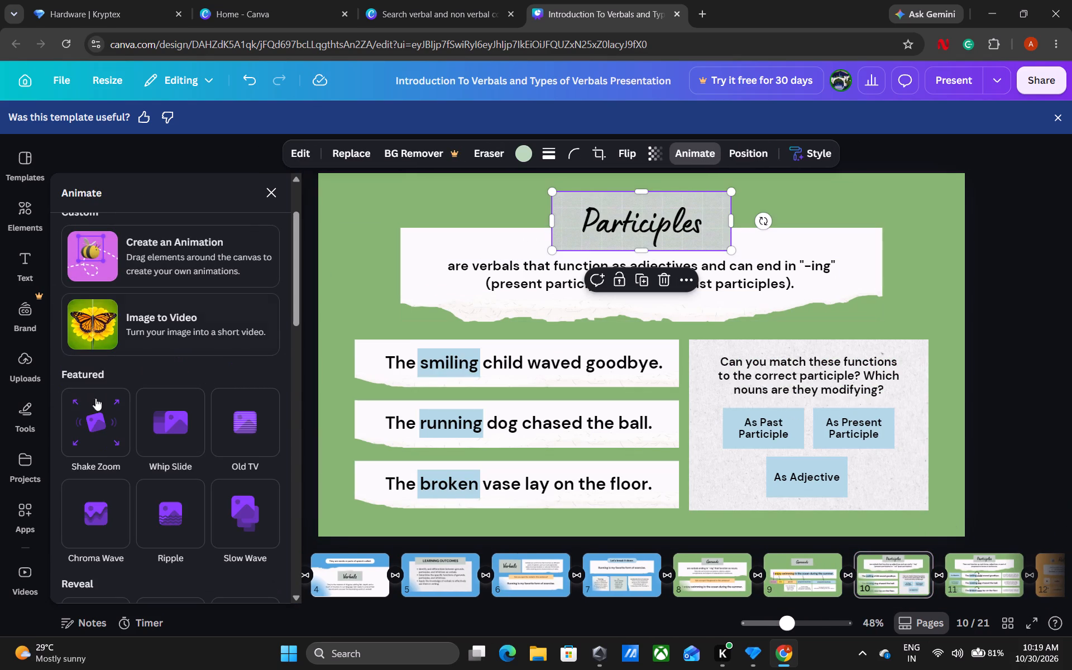
scroll(106, 508, "down", 1)
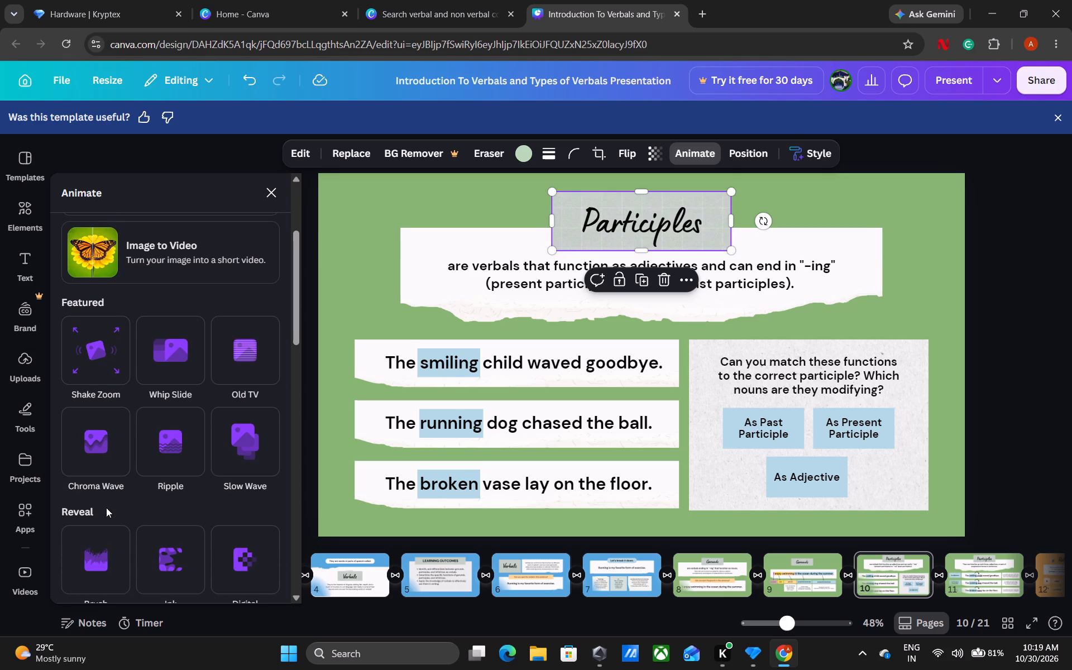
scroll(106, 508, "down", 2)
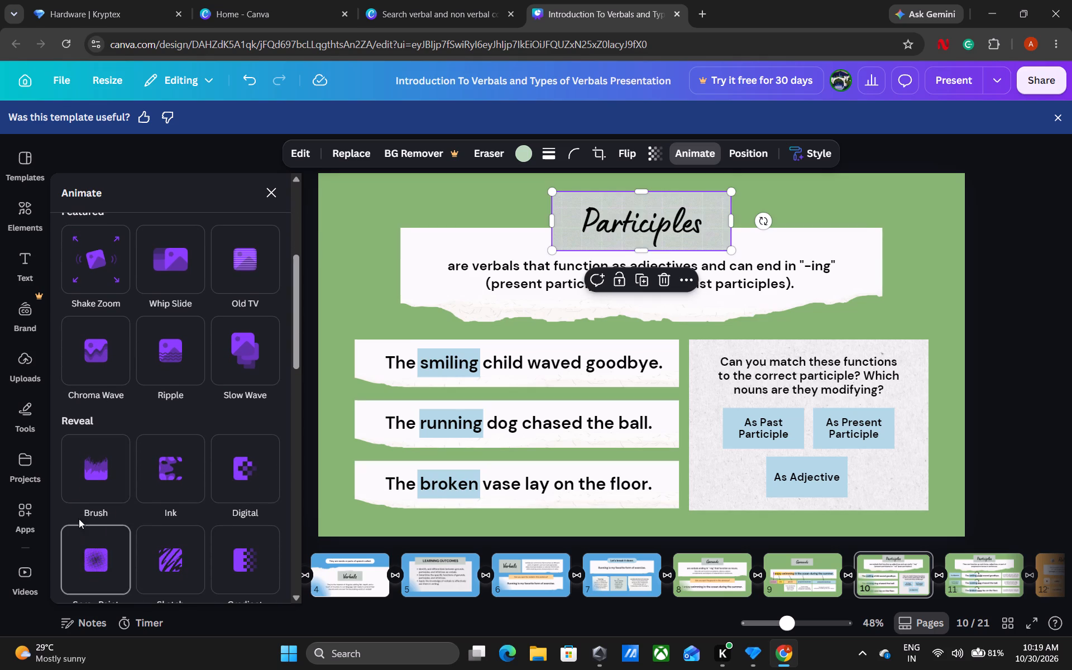
left_click(80, 486)
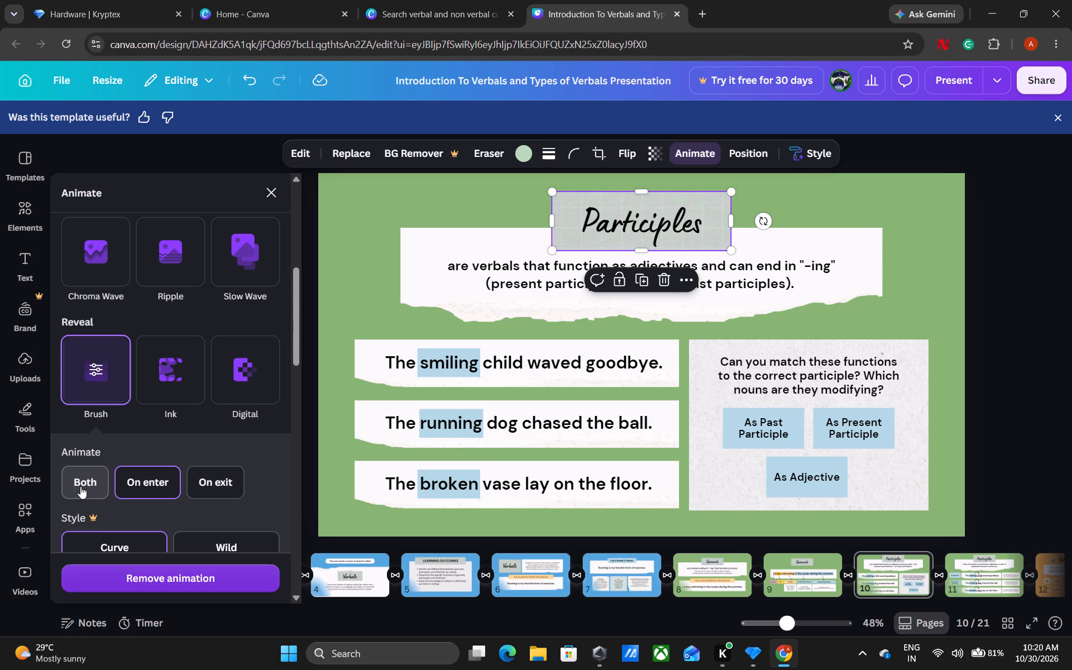
left_click(403, 240)
left_click(84, 386)
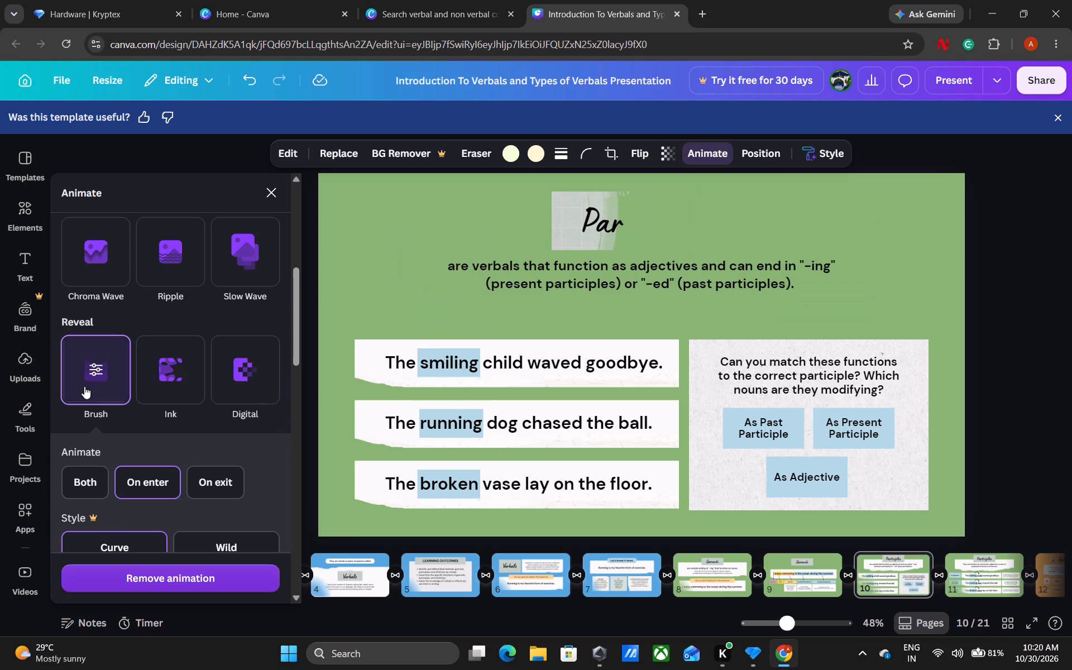
Apply the Typewriter animation to the "are verbals that function as adjectives..." definition text on slide 10.
left_click(484, 273)
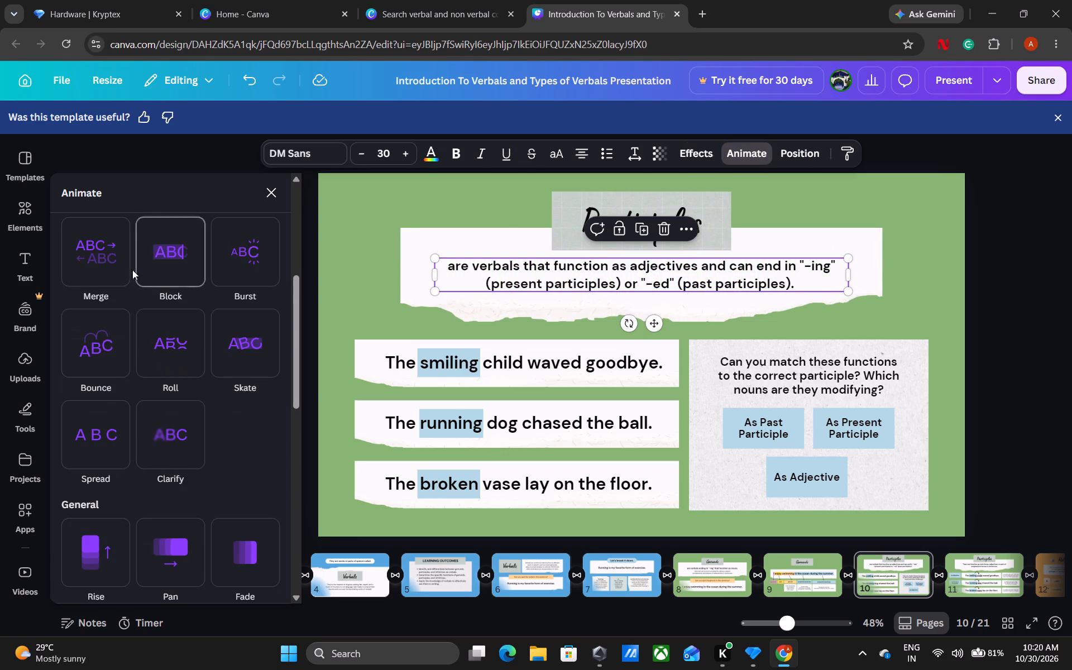
scroll(110, 269, "up", 2)
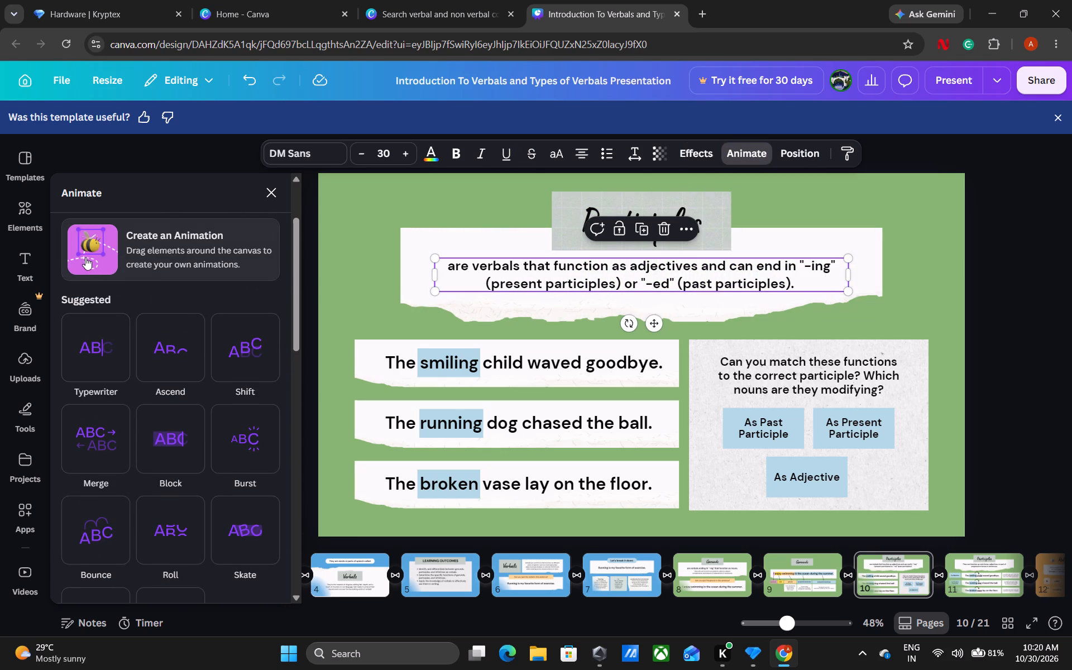
left_click(82, 346)
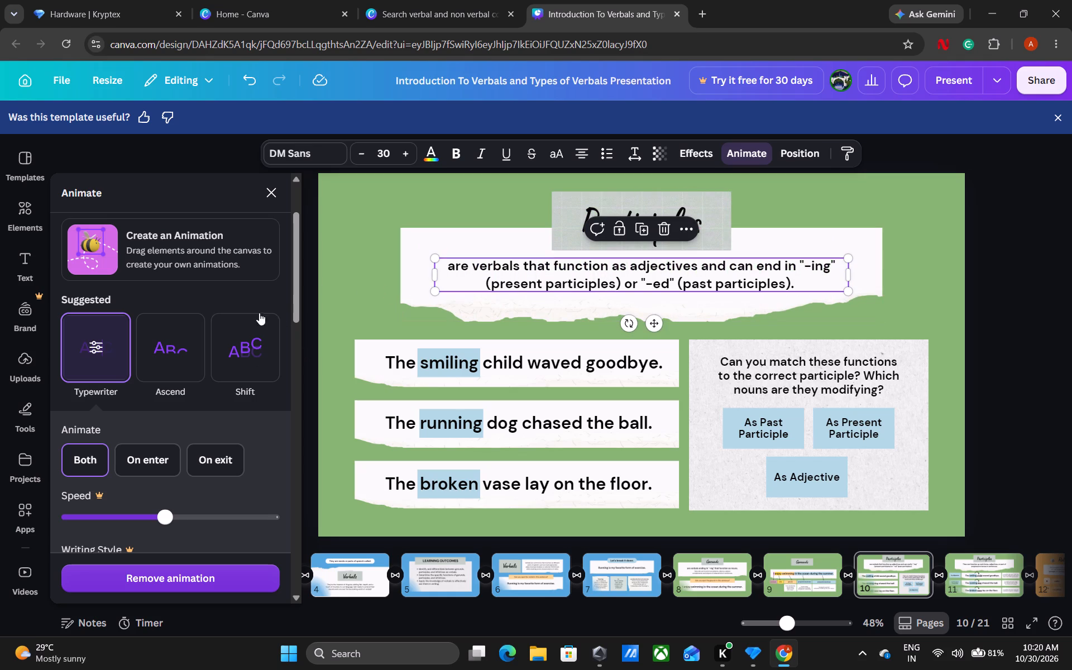
Apply the Baseline animation to the curved arrow between "smiling" and "child" on slide 11.
left_click(971, 557)
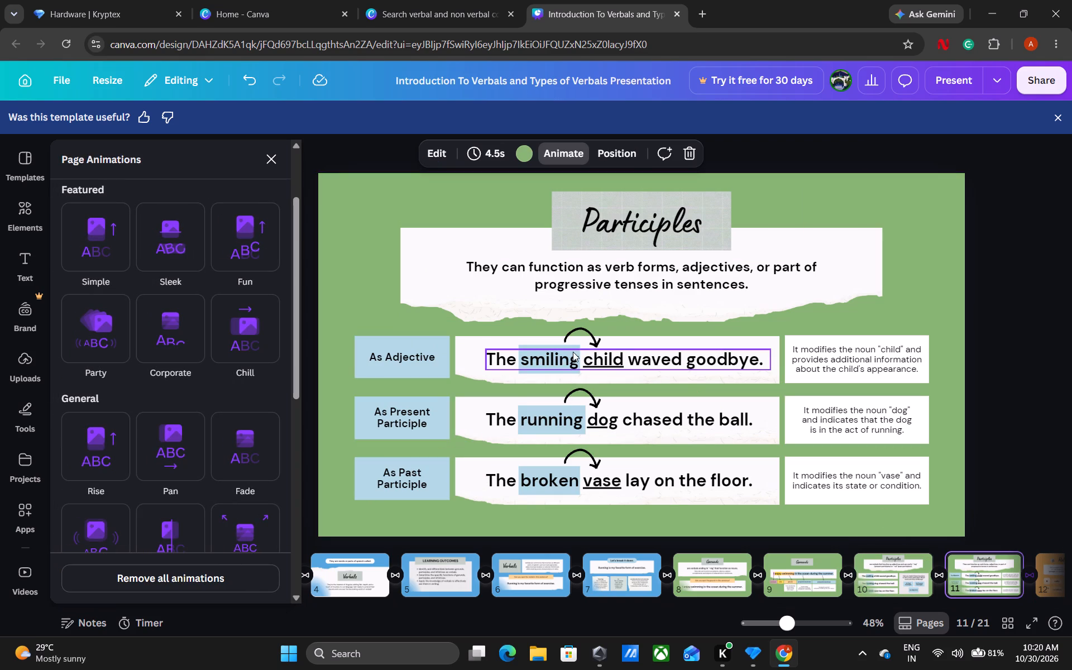
left_click(578, 339)
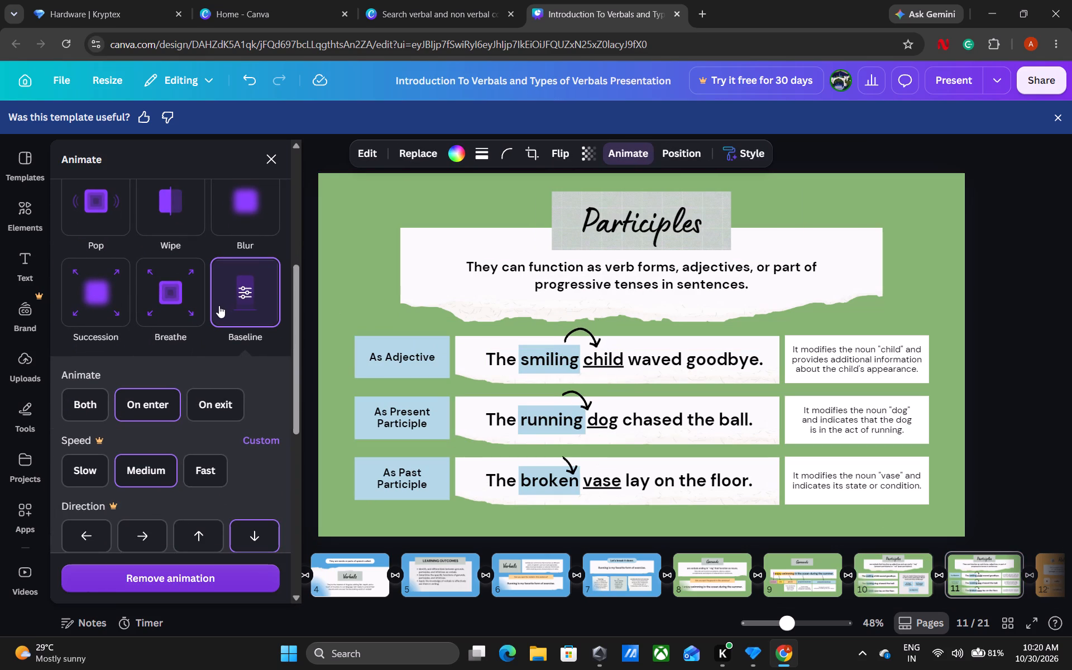
left_click(250, 301)
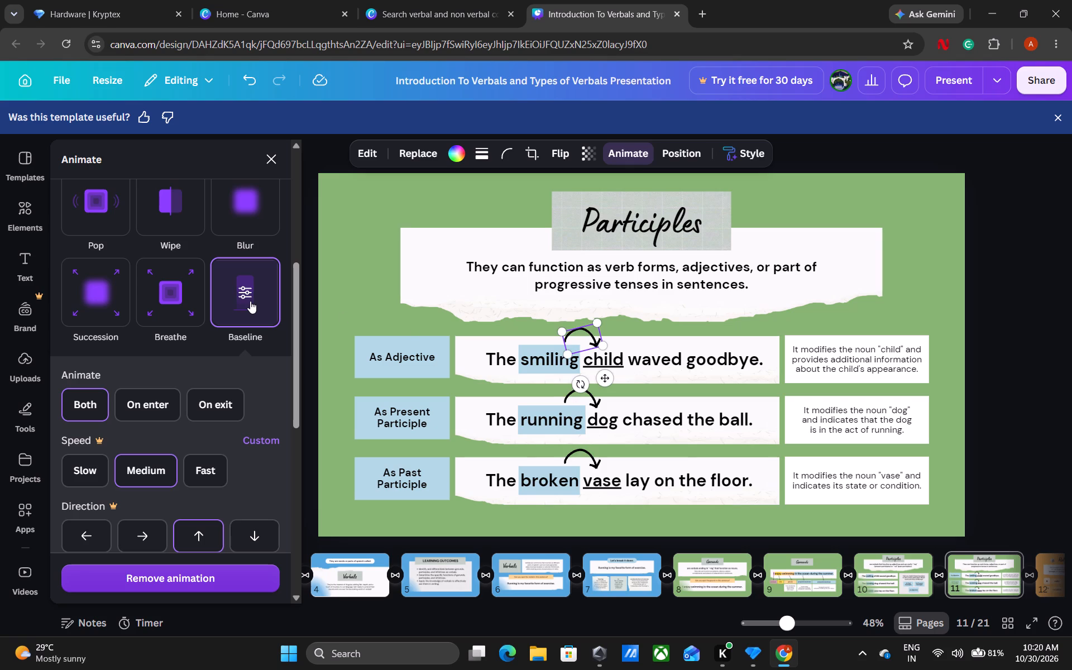
Try Typewriter on the "The smiling child waved goodbye." sentence on slide 11, and settle on the Ascend animation.
left_click(519, 361)
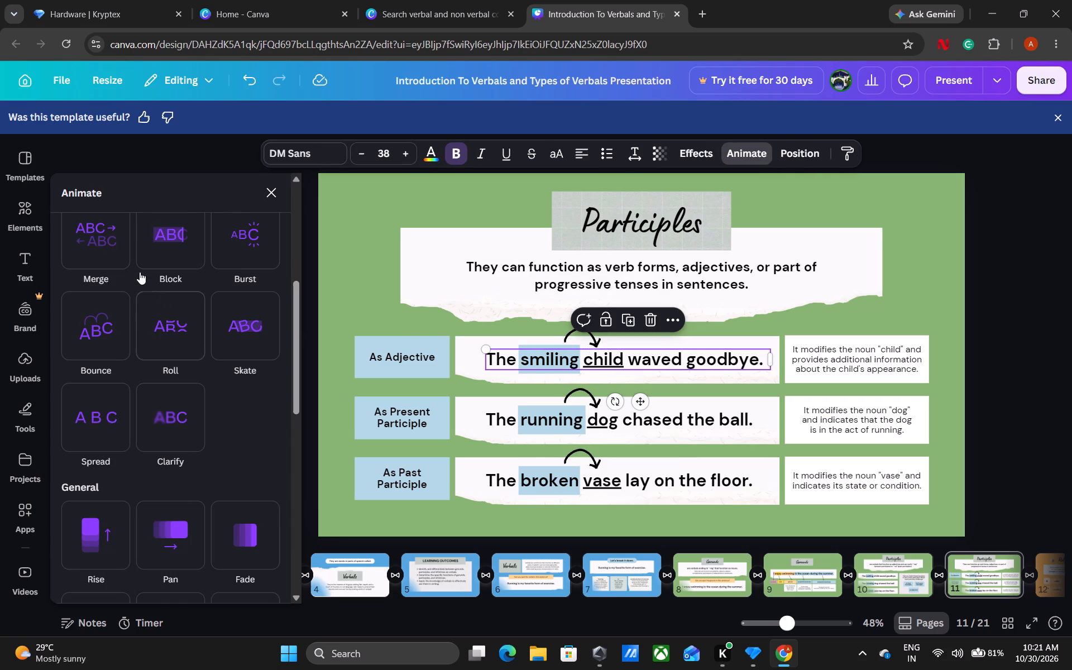
scroll(132, 276, "up", 3)
left_click(106, 335)
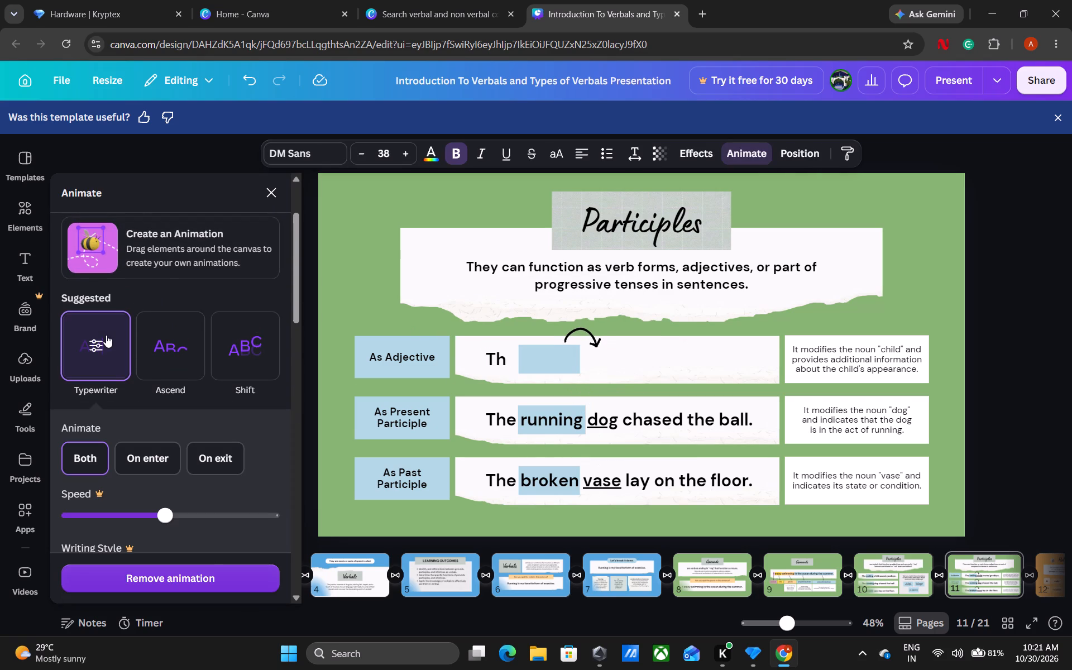
left_click(149, 331)
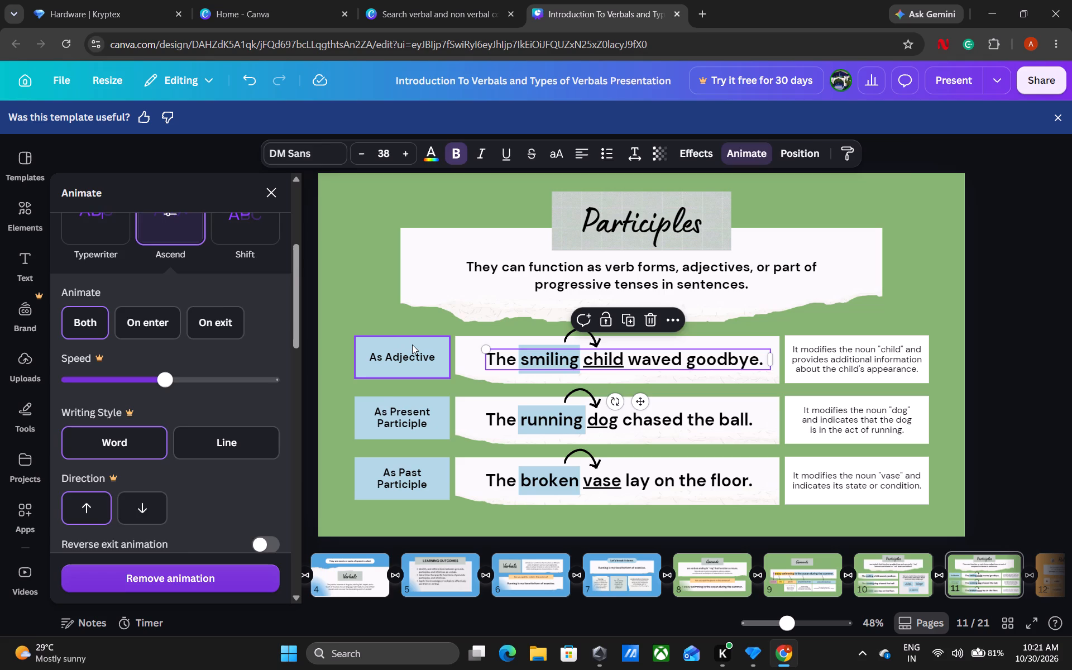
Apply the Wipe animation to the blue "As Present Participle" and "As Adjective" labels on slide 11.
left_click(412, 344)
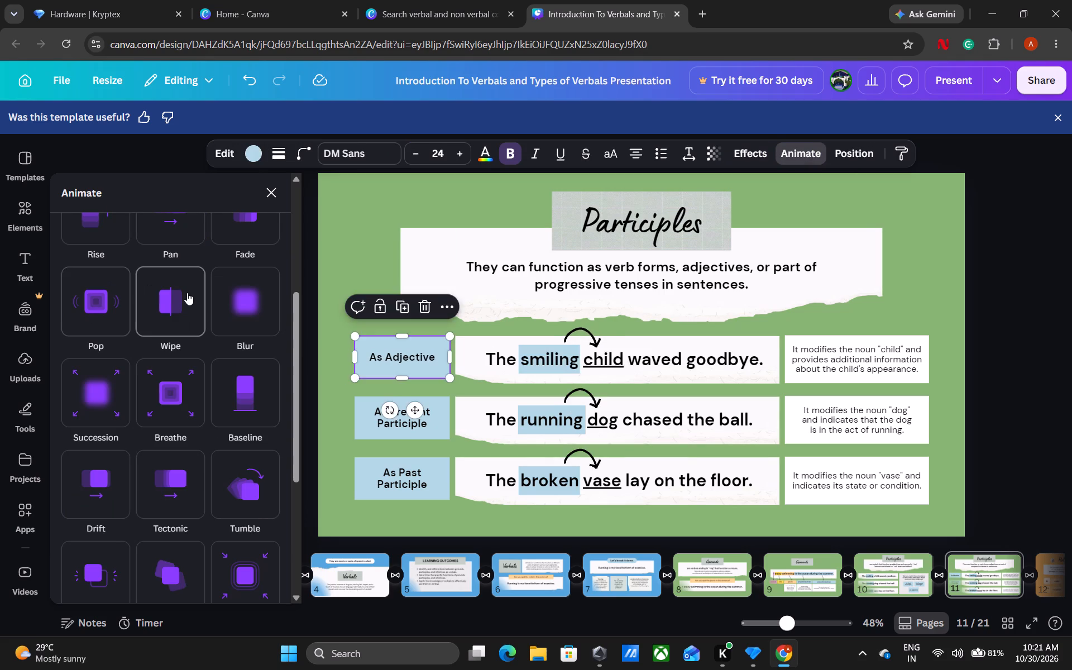
left_click(406, 422)
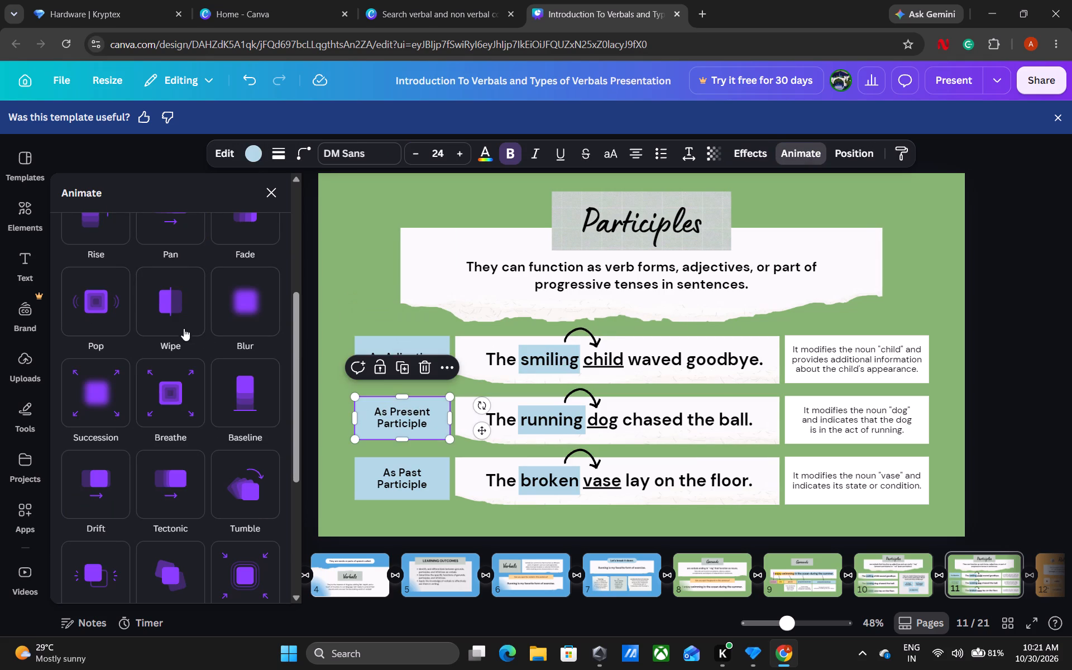
left_click(175, 319)
left_click(357, 358)
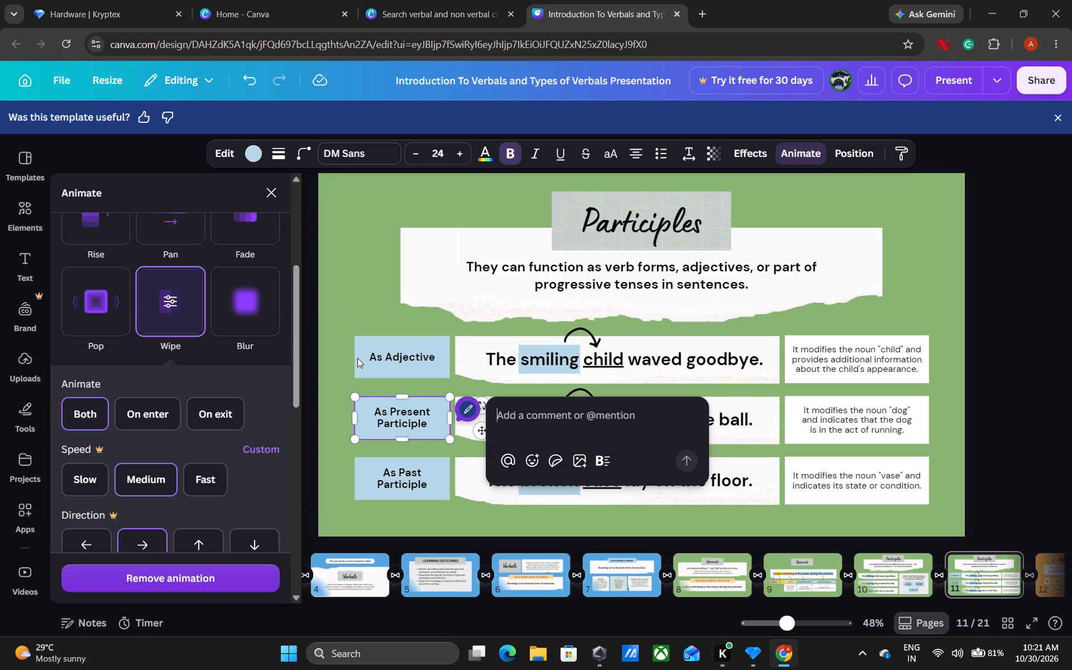
left_click(357, 358)
left_click(195, 300)
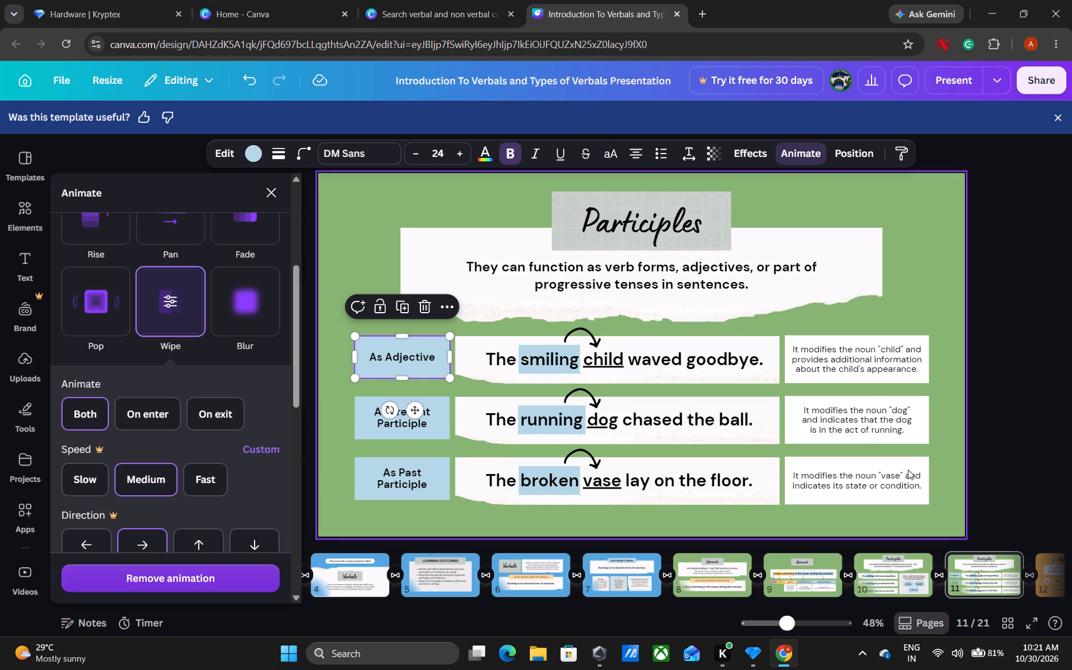
Apply the Wipe animation to the three white explanation boxes about "child", "dog" and "vase" on slide 11.
left_click(867, 367)
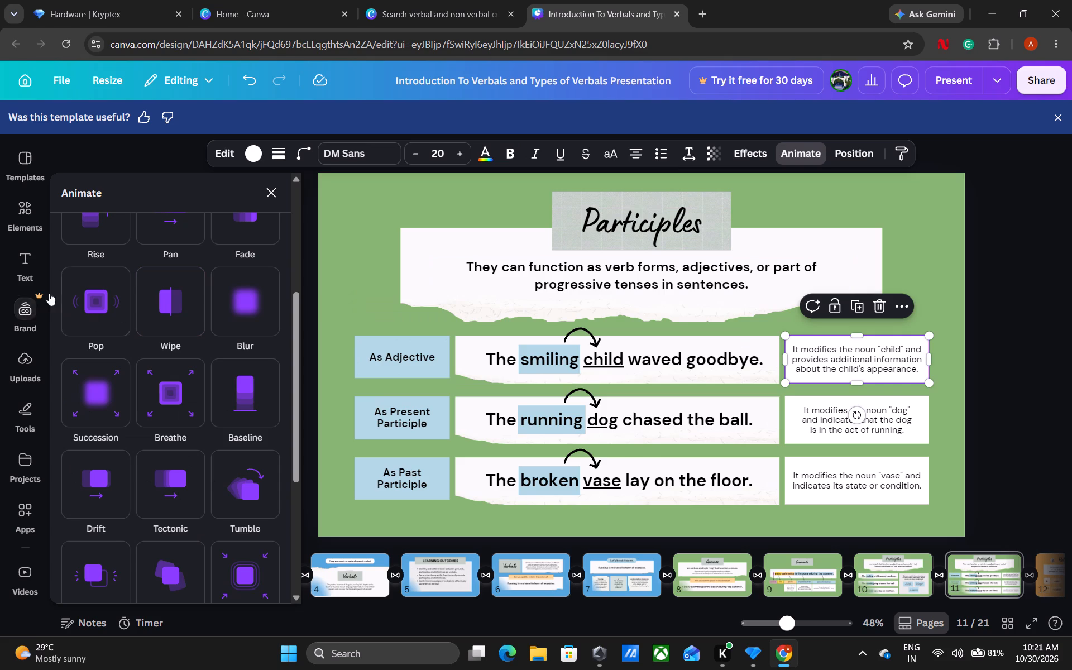
left_click(152, 313)
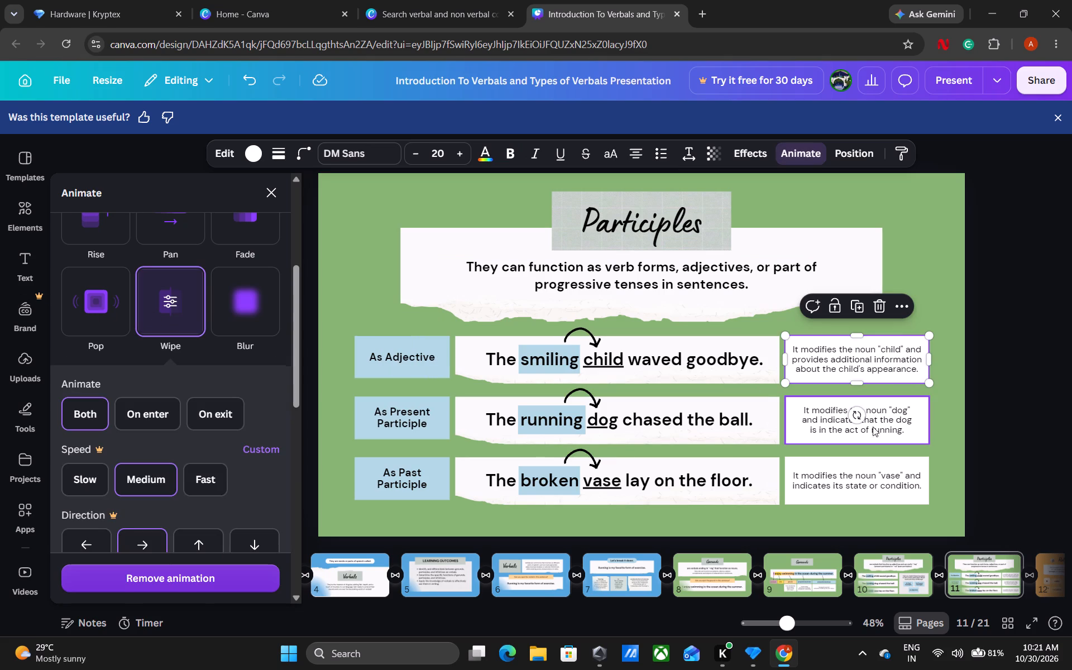
left_click(851, 442)
left_click(179, 296)
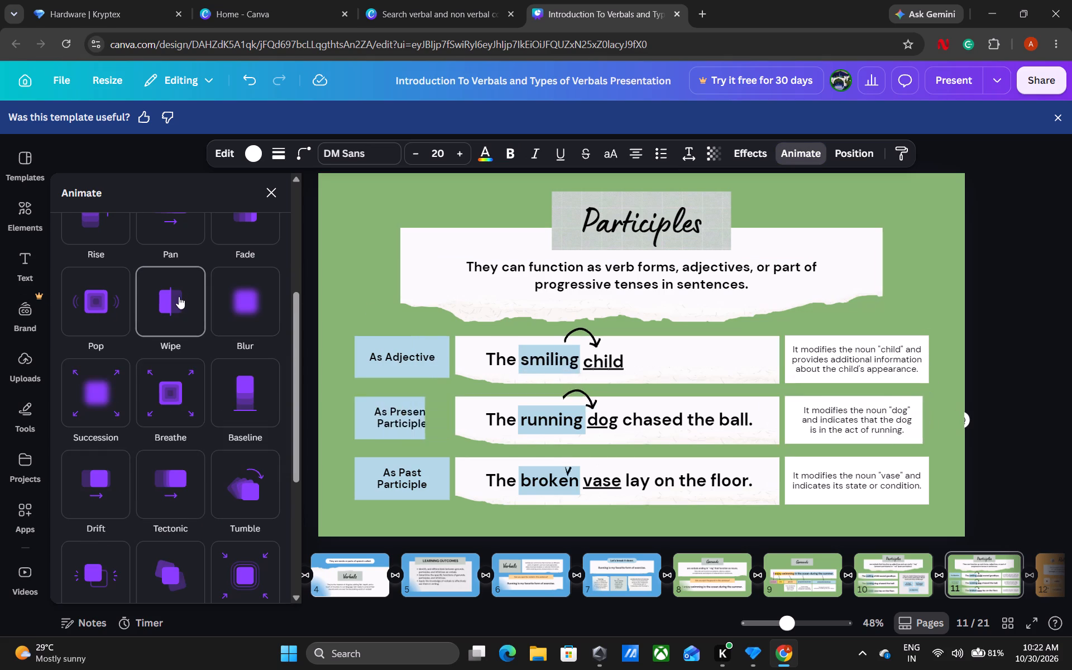
left_click(842, 498)
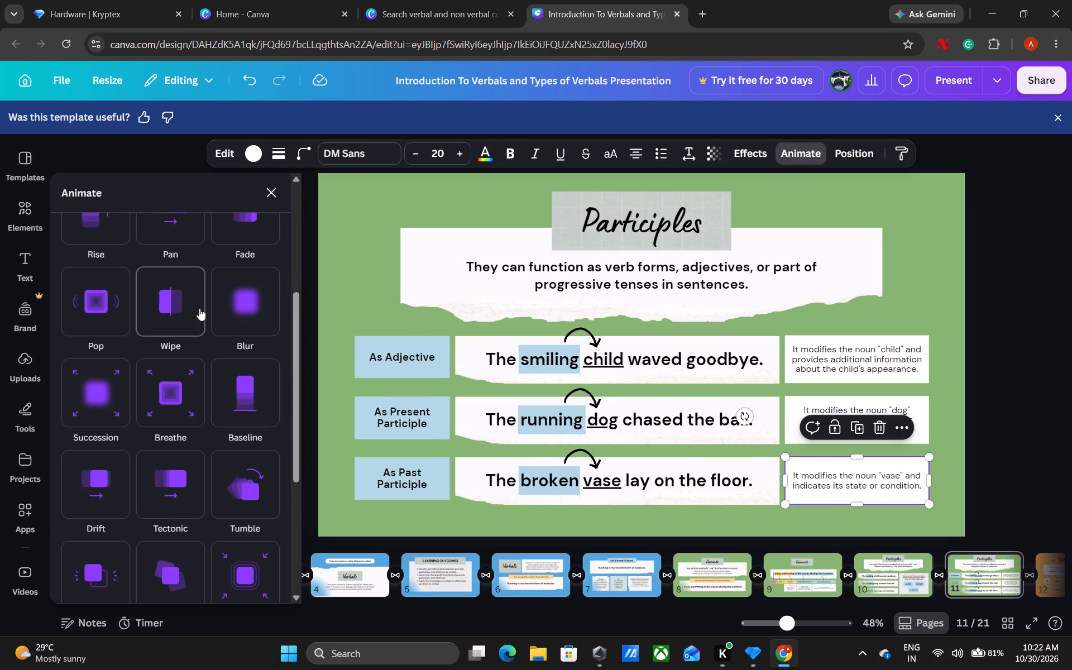
left_click(183, 309)
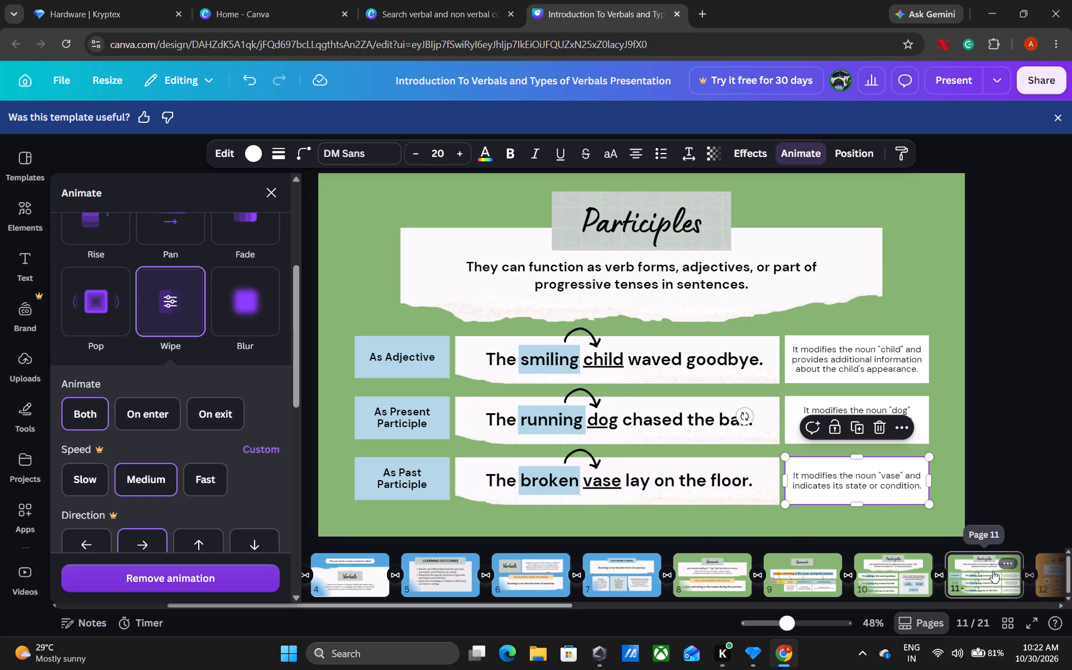
Apply the Burst animation to the "Roll a Participle" heading text on slide 12.
scroll(993, 571, "left", 8)
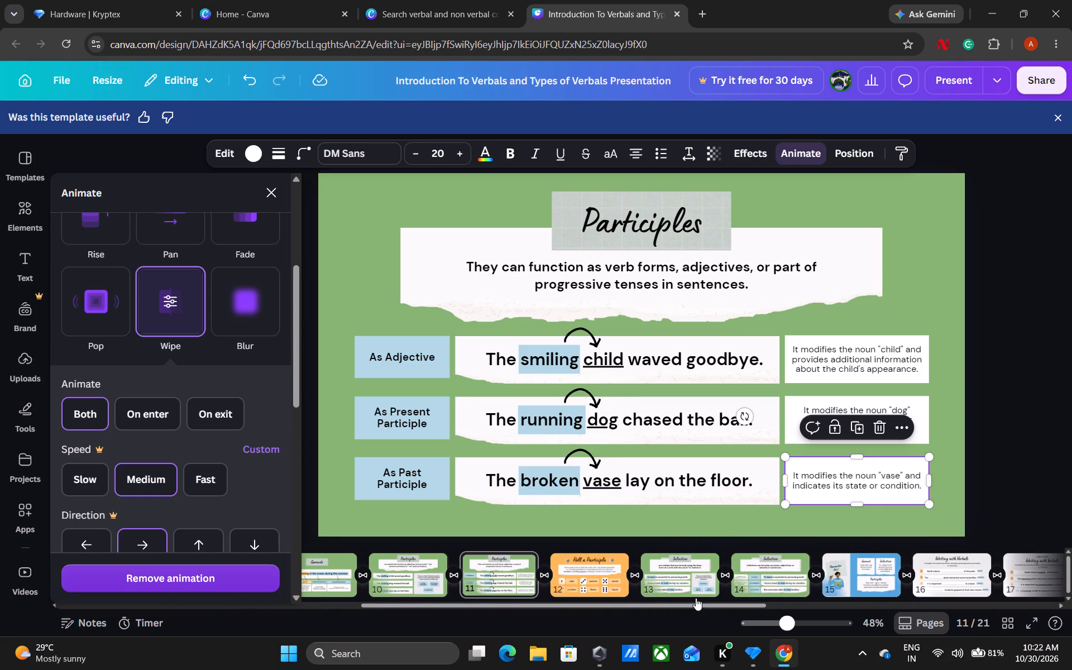
left_click(614, 582)
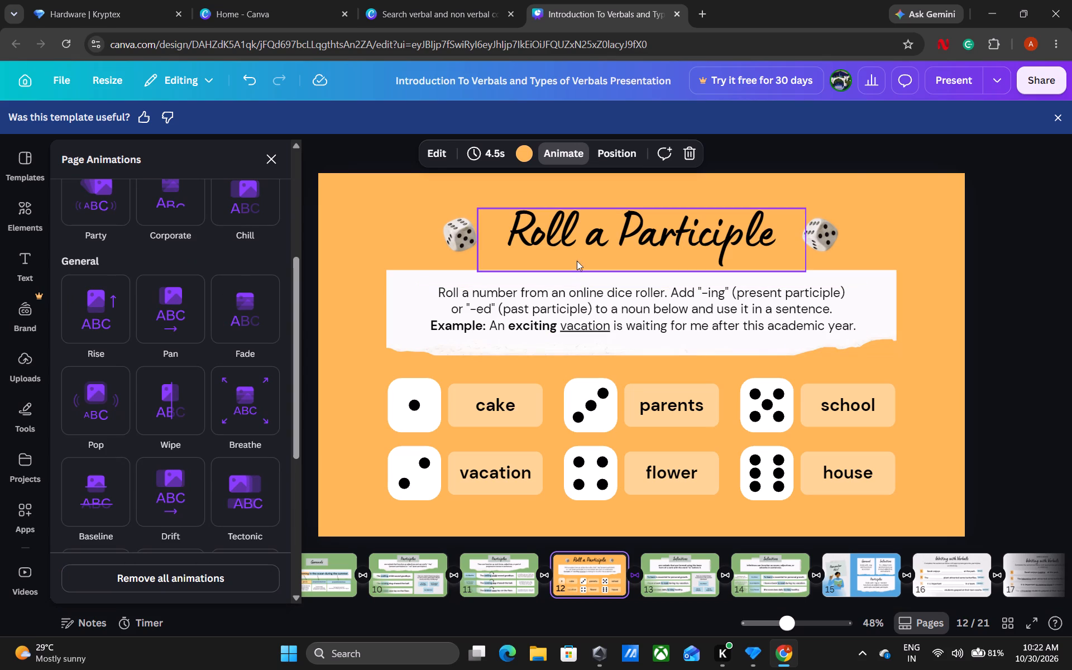
left_click(580, 246)
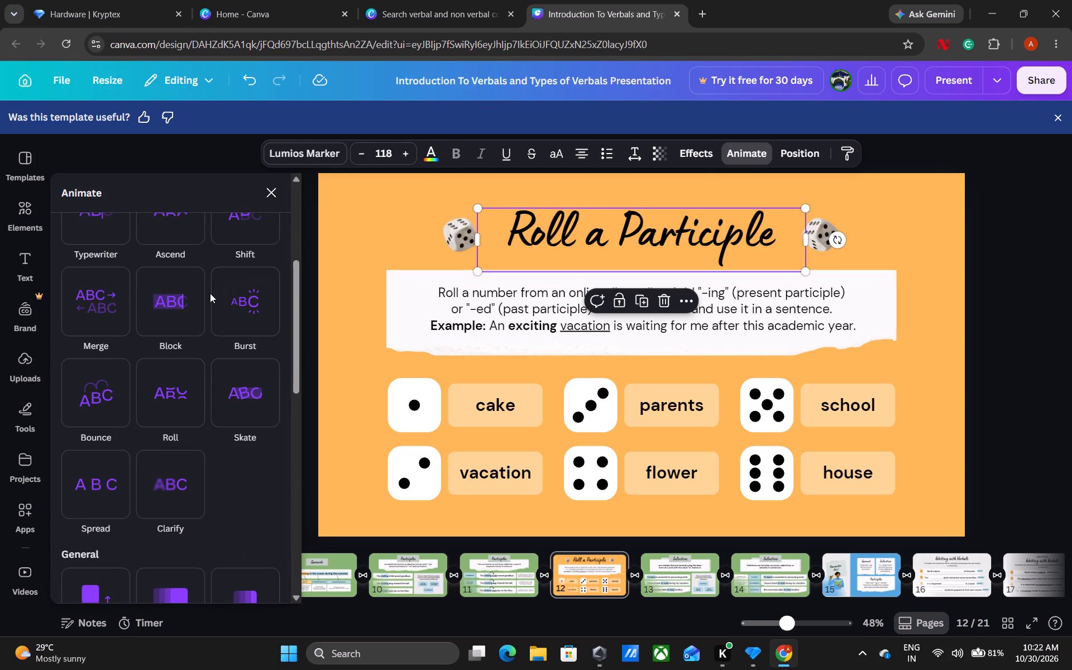
left_click(267, 293)
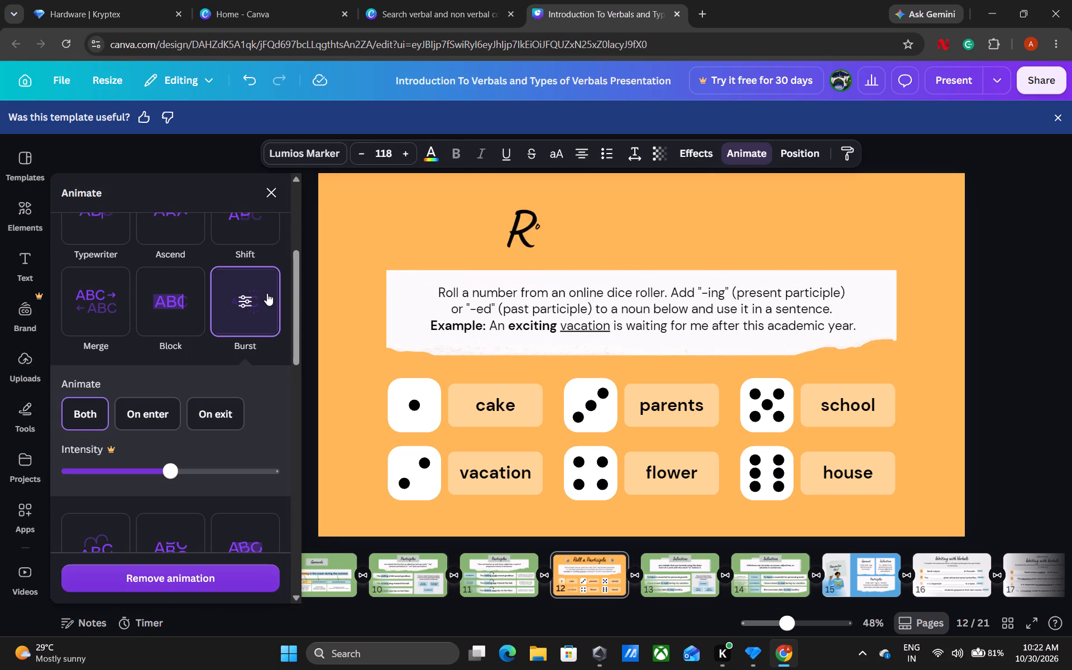
Apply the Brush reveal animation to the white torn paper behind the dice-rolling instructions on slide 12.
left_click(429, 305)
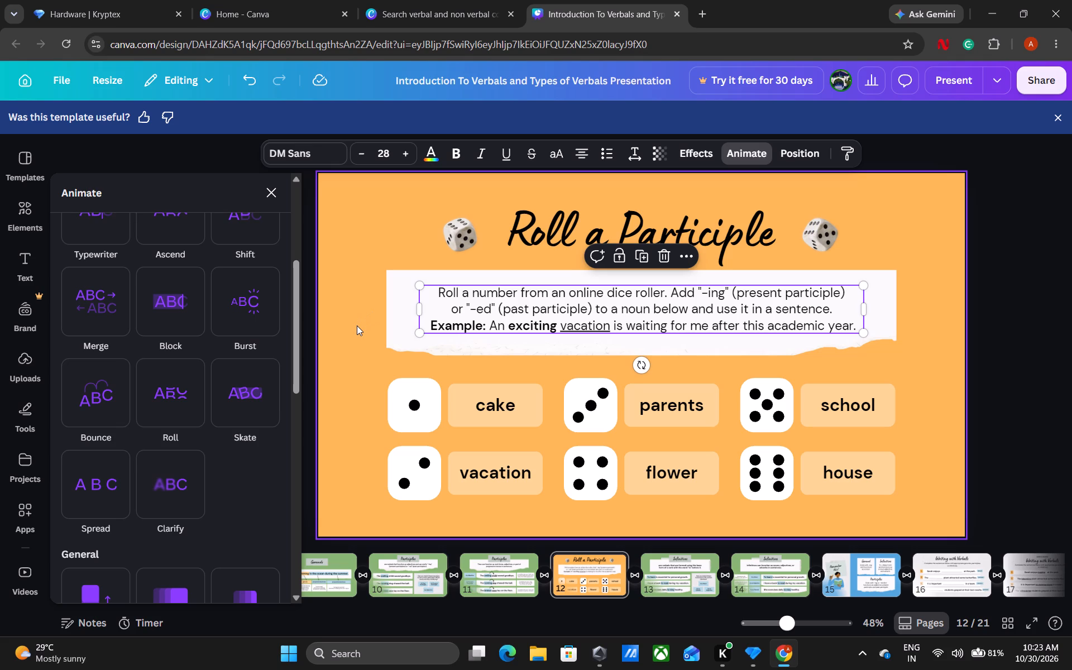
left_click(400, 323)
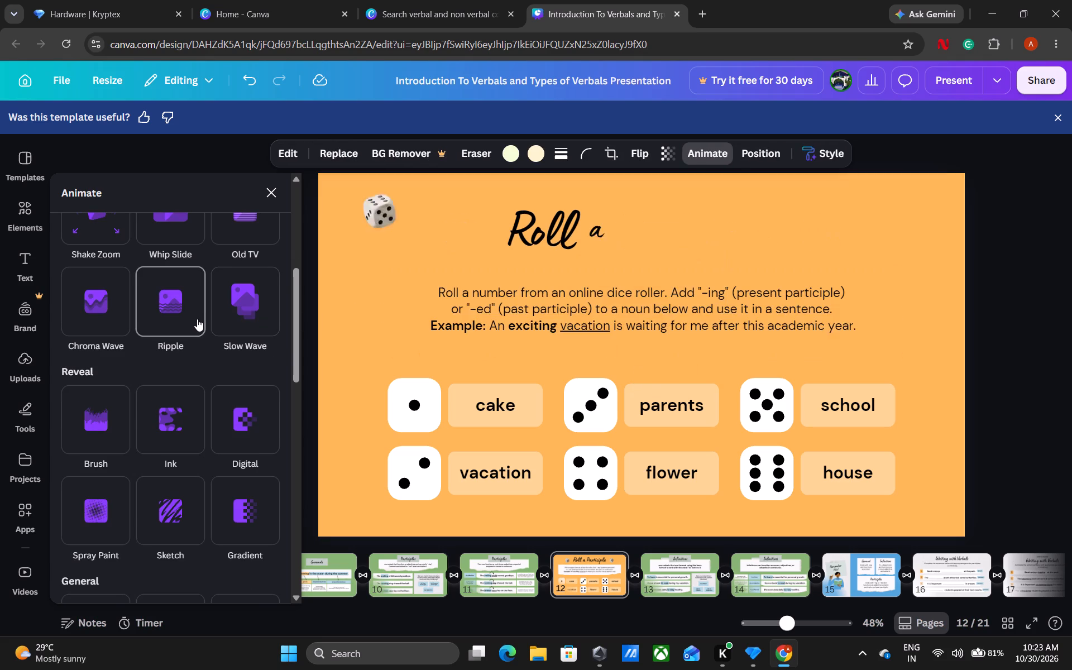
scroll(197, 319, "up", 3)
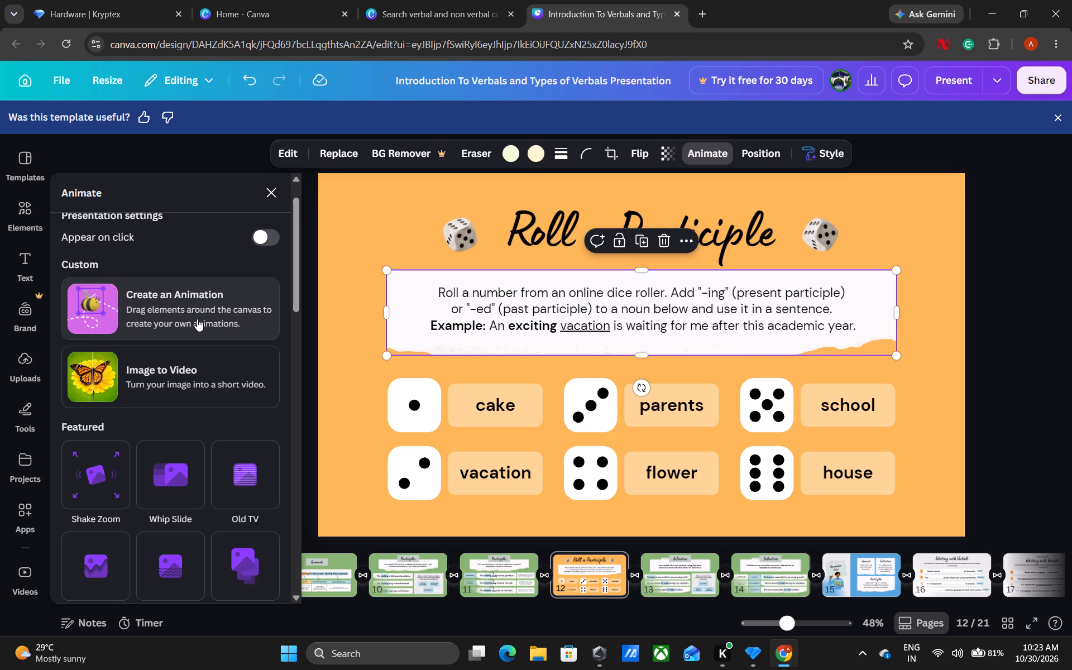
scroll(245, 419, "down", 1)
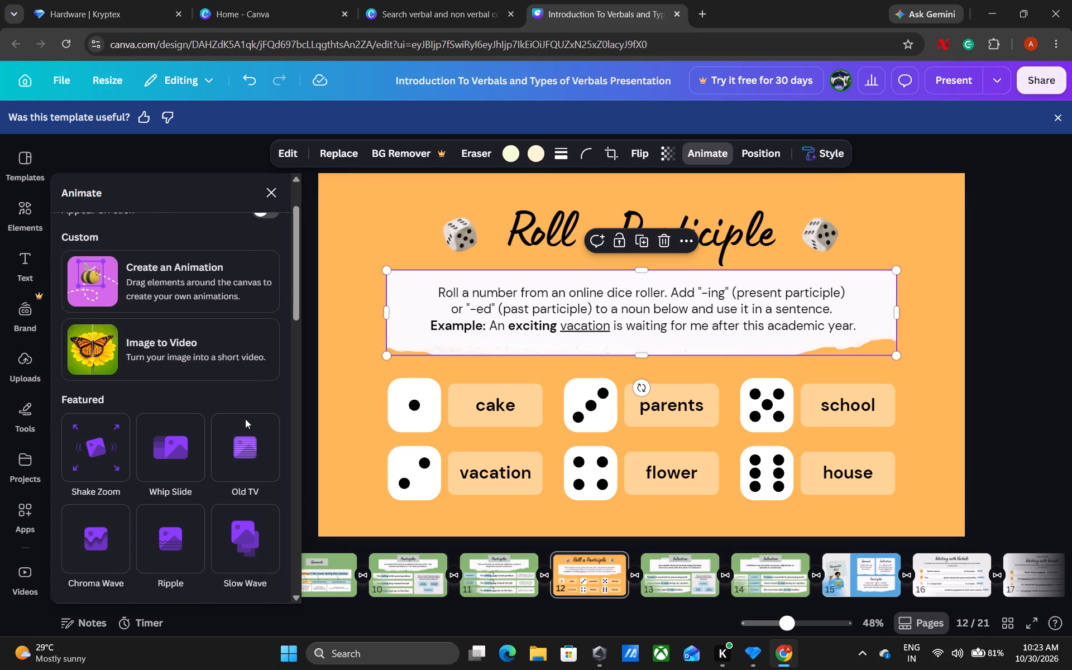
scroll(245, 419, "down", 1)
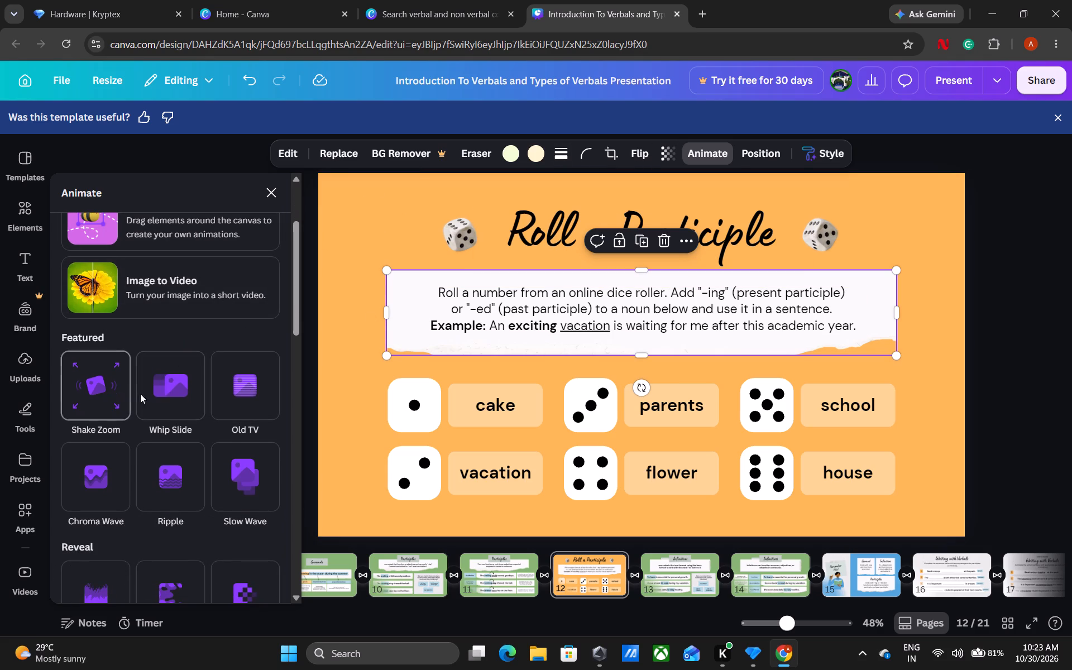
scroll(184, 390, "down", 3)
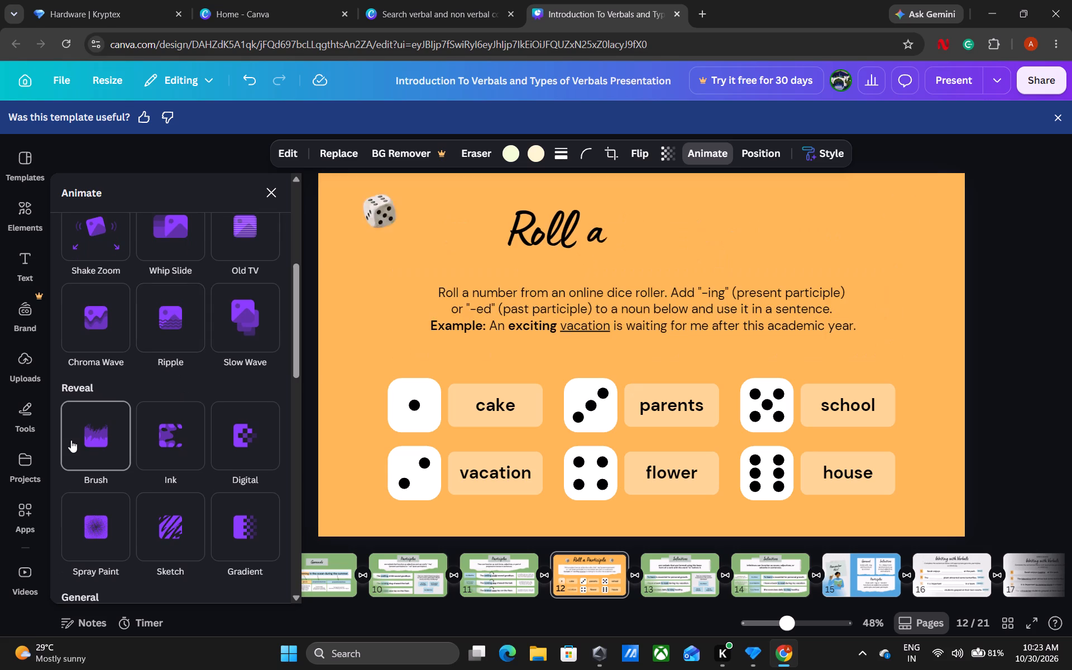
left_click(71, 440)
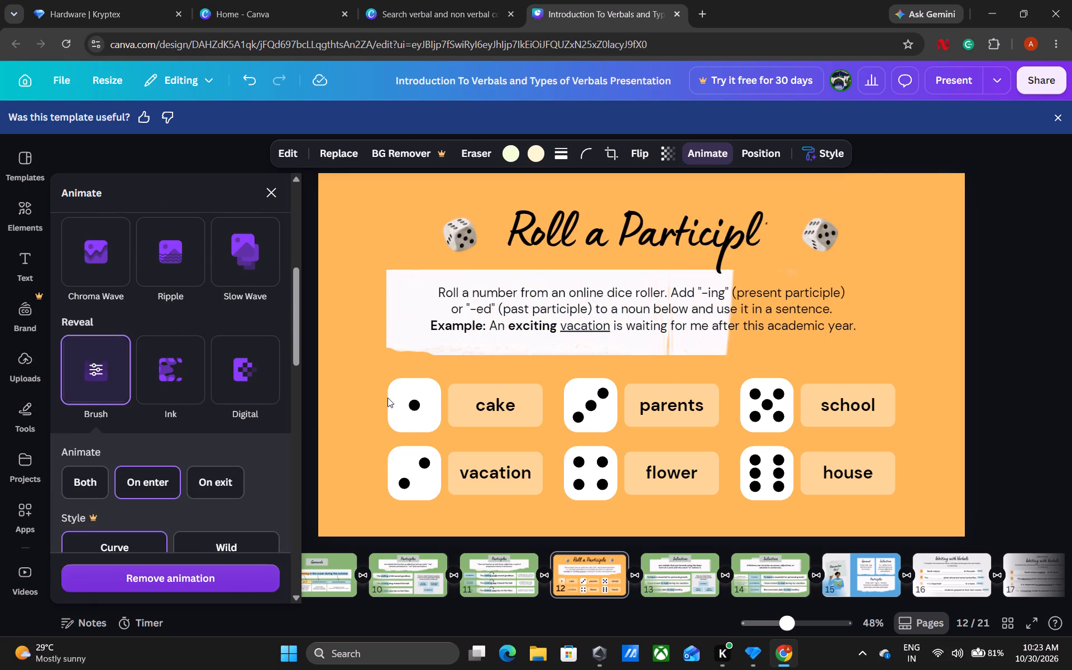
Apply the Wipe animation to the one-dot die and the Pan animation to the "cake" label on slide 12.
left_click(387, 398)
scroll(192, 375, "up", 1)
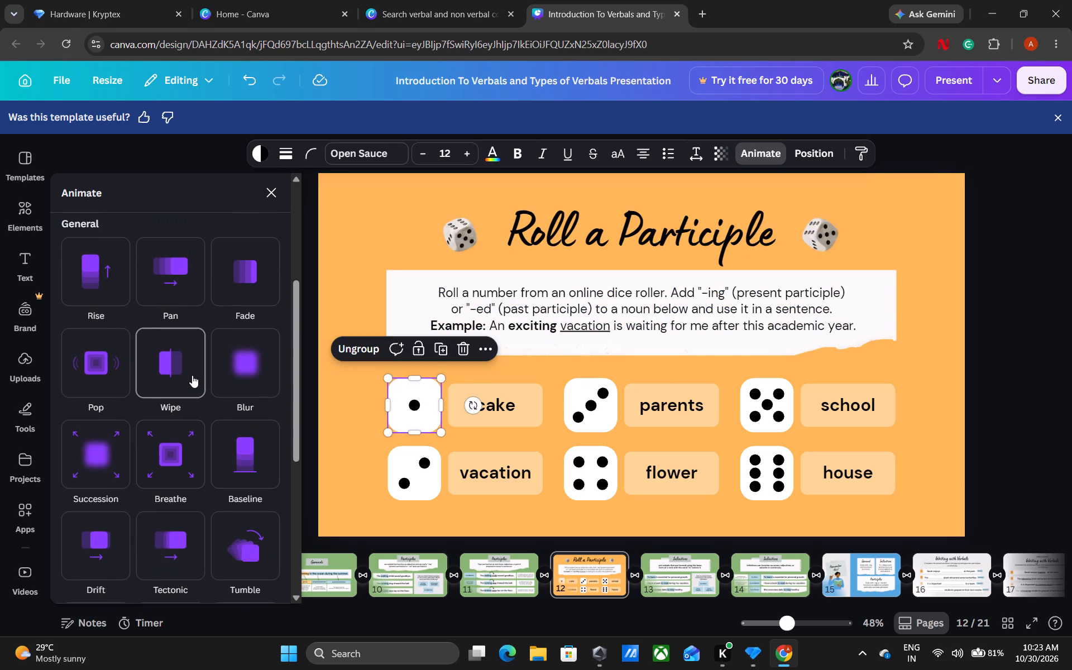
left_click(192, 375)
left_click(525, 406)
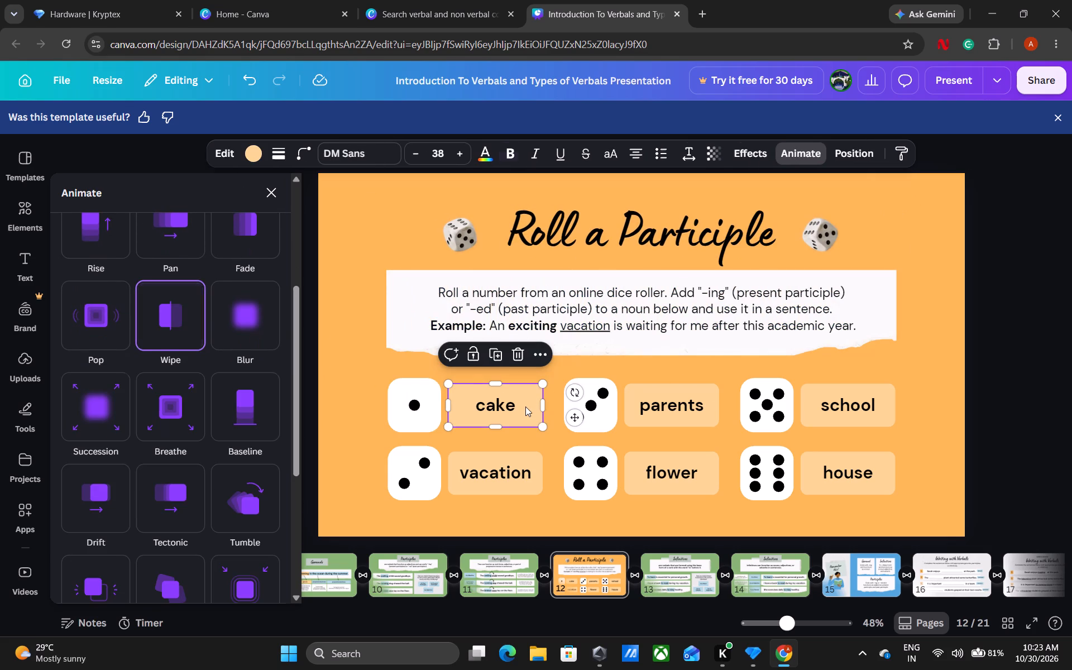
scroll(178, 291, "up", 3)
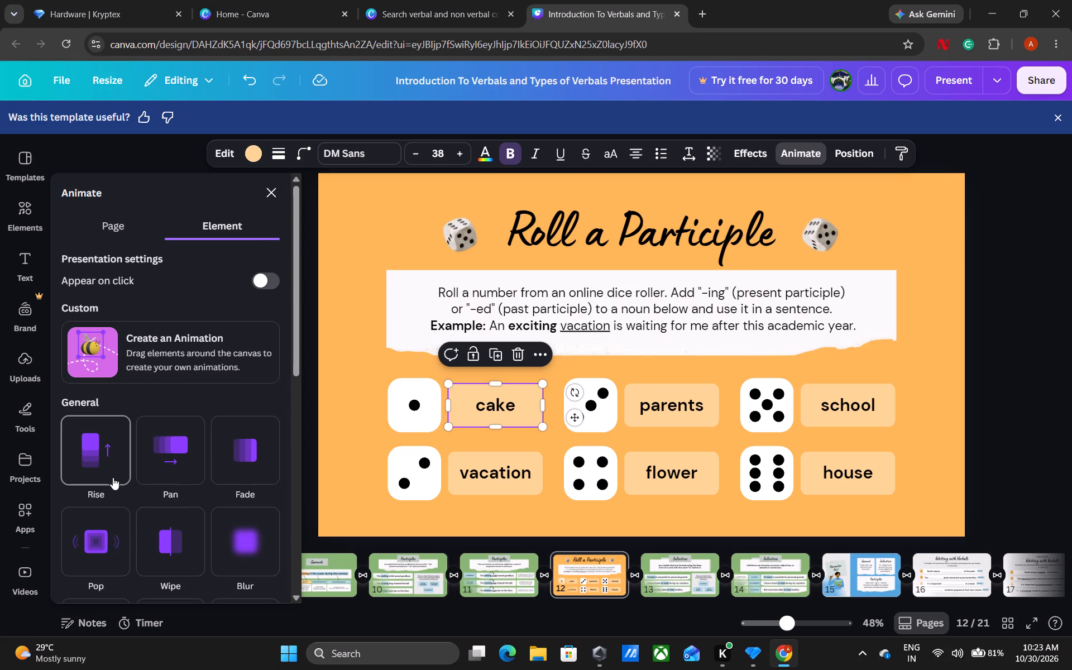
left_click(113, 477)
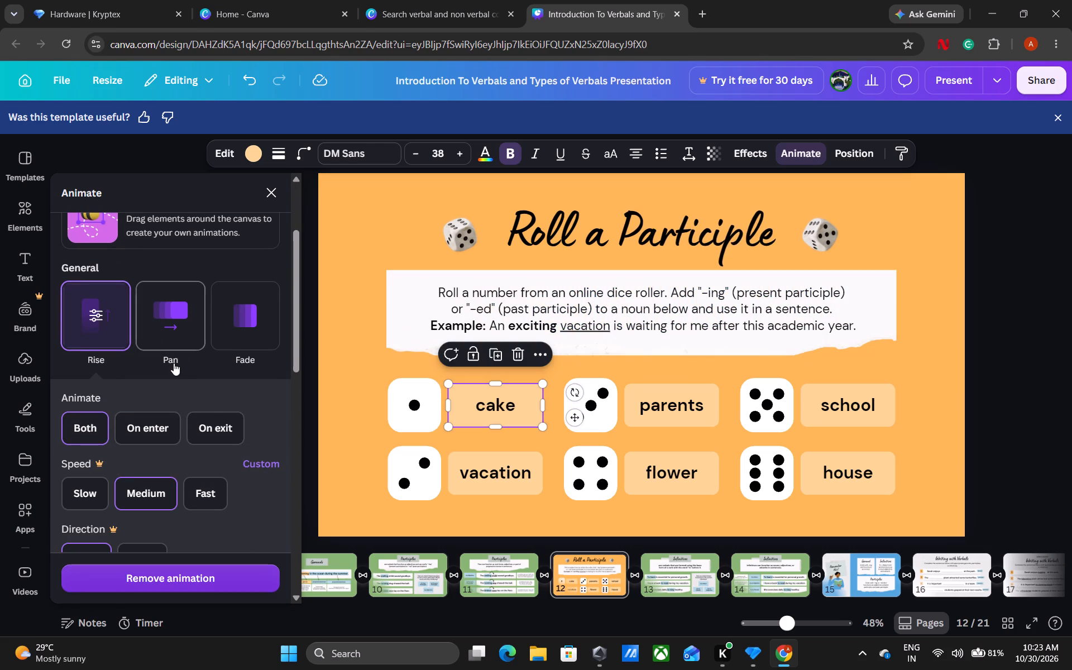
left_click(173, 363)
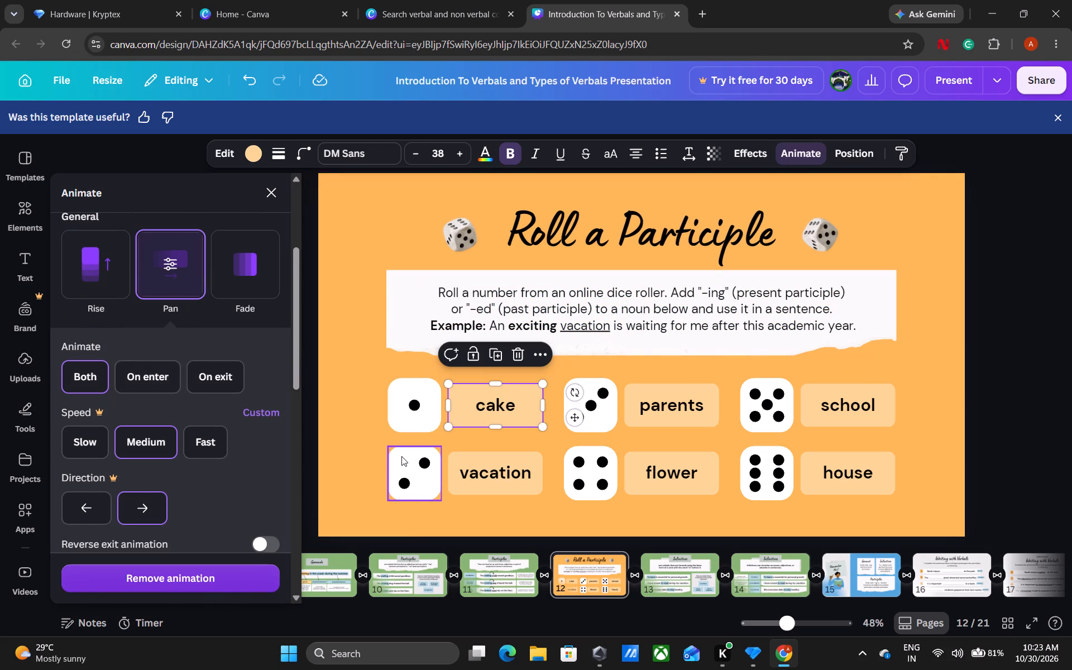
Apply the Wipe animation to the two-dot die and the Pan animation to the "vacation" label on slide 12.
left_click(401, 456)
left_click(159, 348)
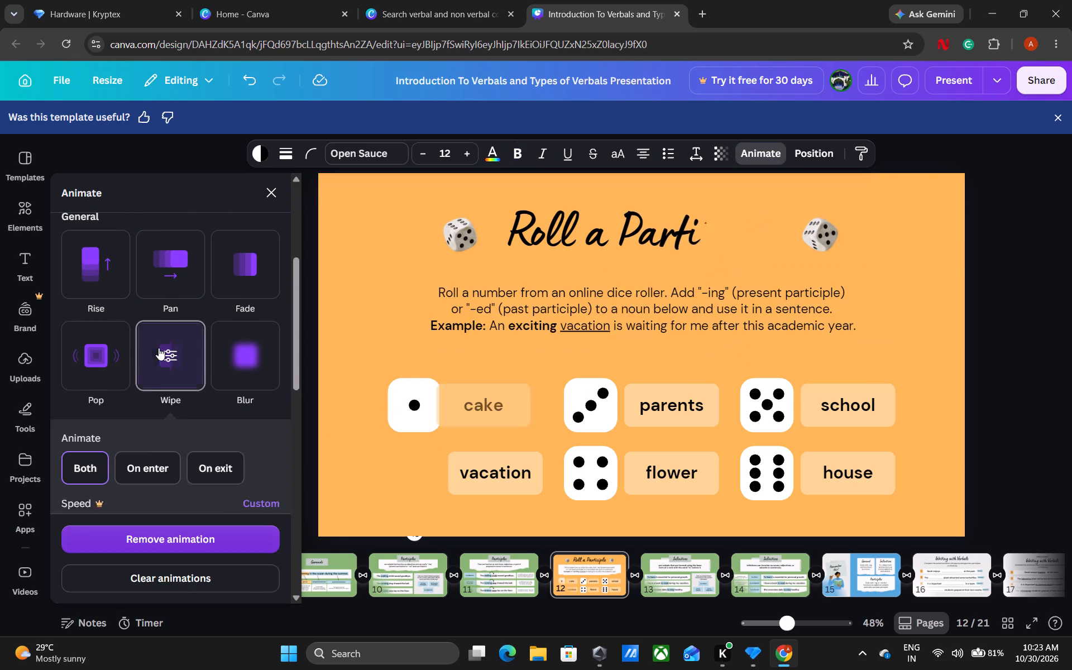
left_click(524, 476)
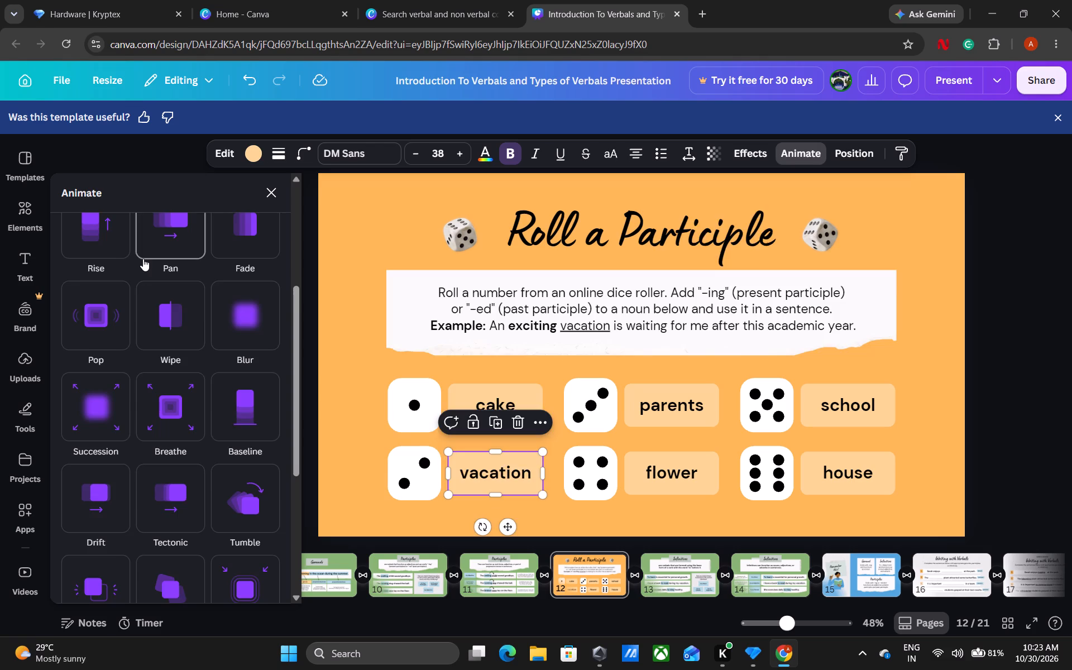
scroll(143, 259, "up", 5)
left_click(179, 426)
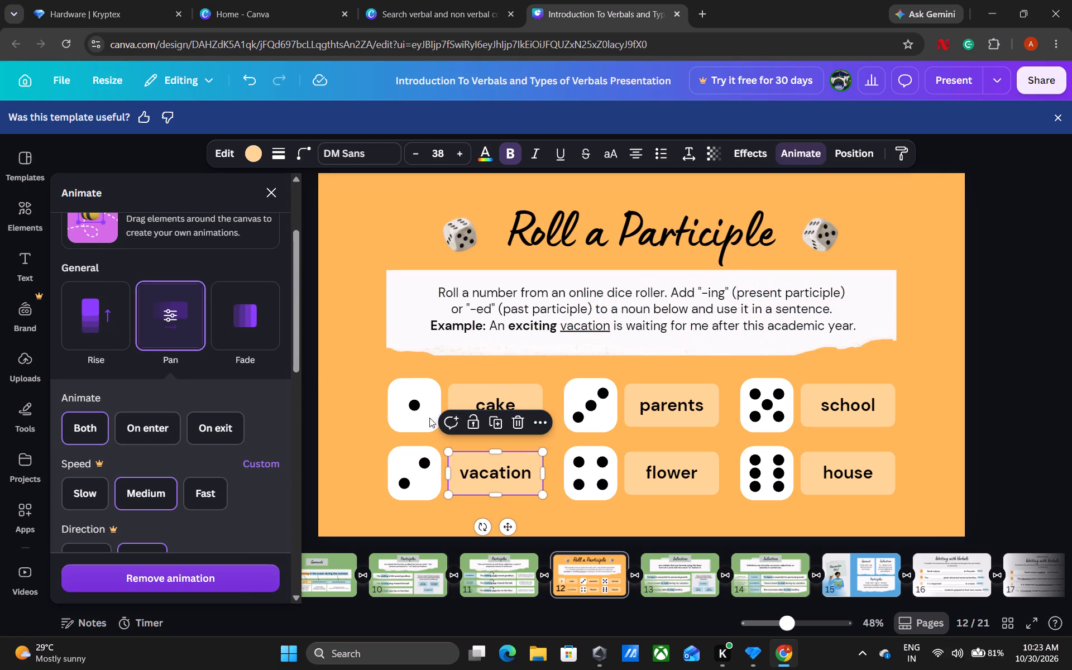
Copy the one-dot die's style onto the three-dot die, and the three-dot die's style onto the four-dot die.
left_click(414, 417)
right_click(414, 417)
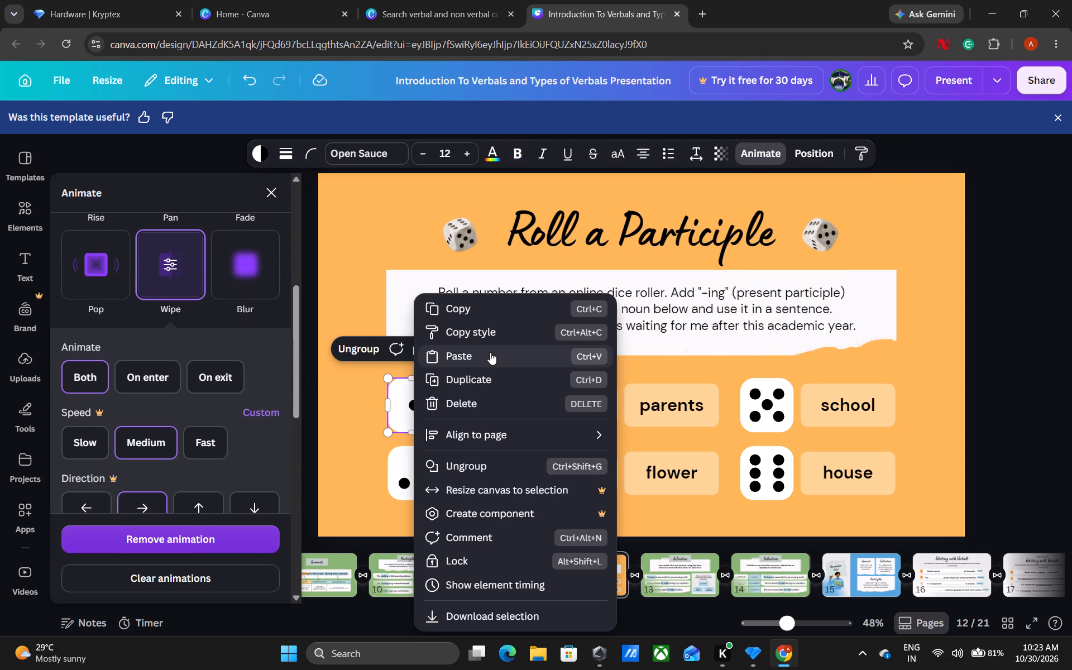
left_click(490, 334)
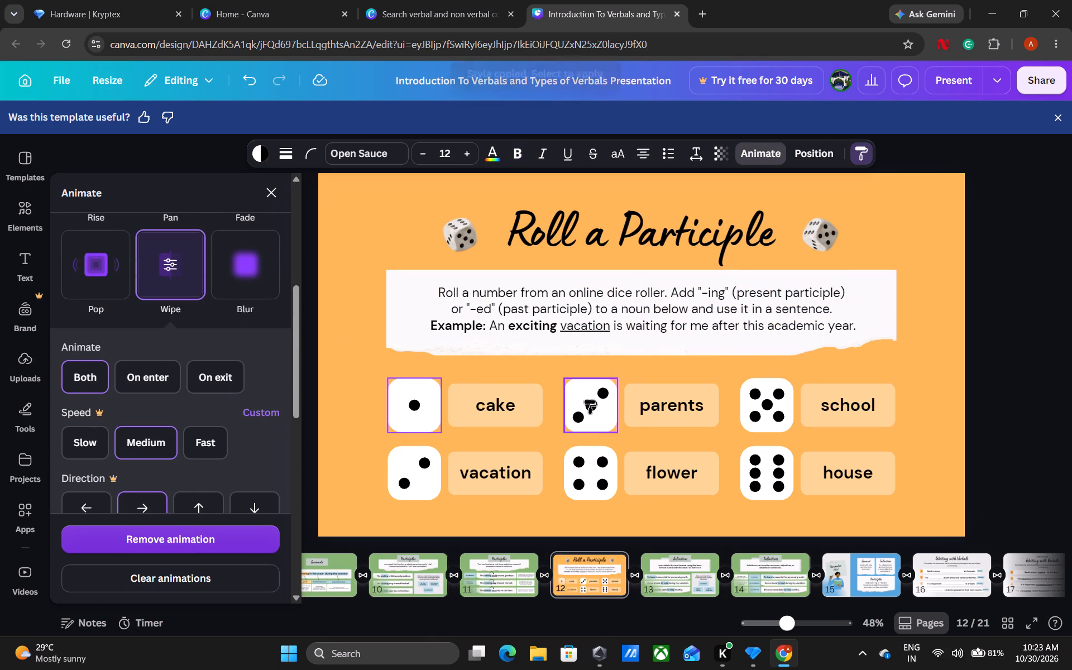
left_click(603, 411)
left_click(605, 420)
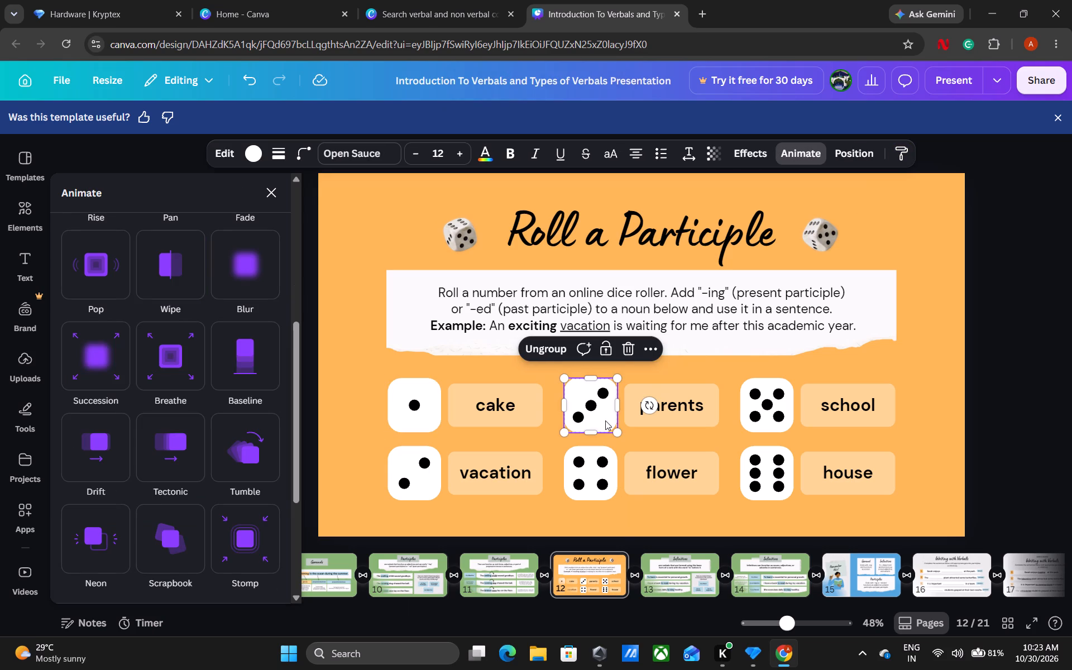
right_click(605, 420)
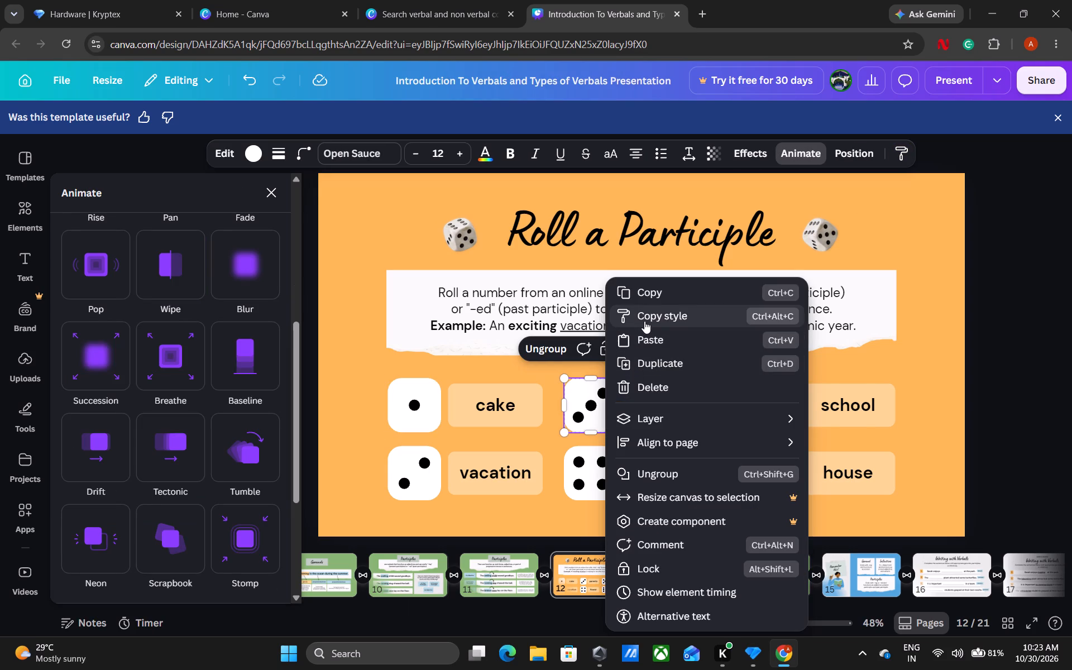
left_click(644, 321)
left_click(597, 463)
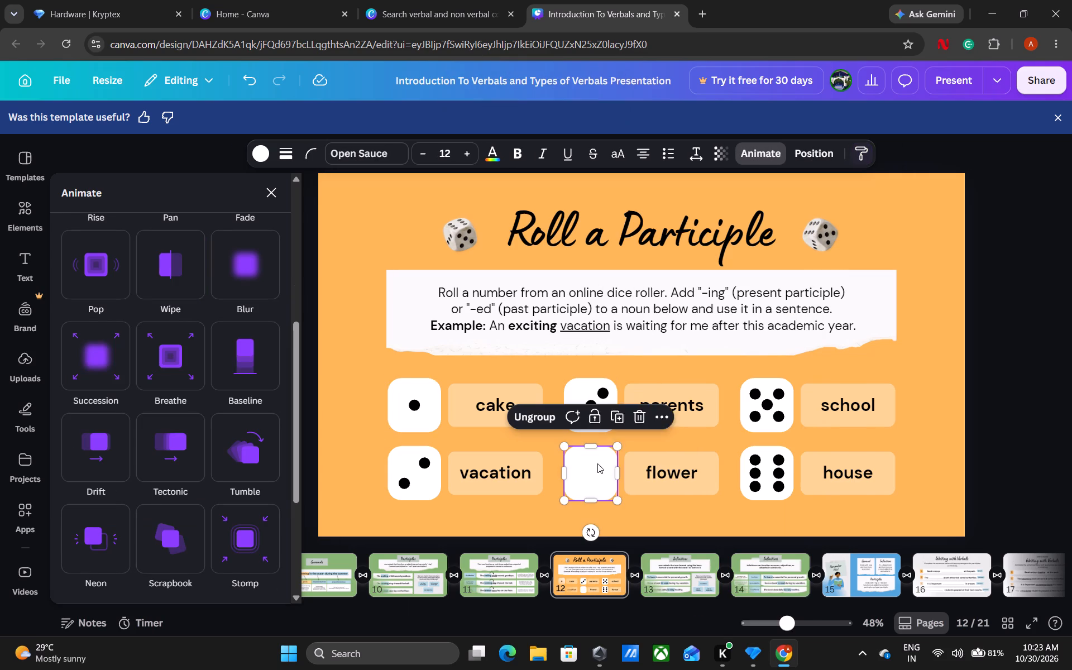
Copy the style of the die beside "flower" onto the five-dot die, and the five-dot die's style onto the six-dot die.
right_click(597, 463)
left_click(634, 330)
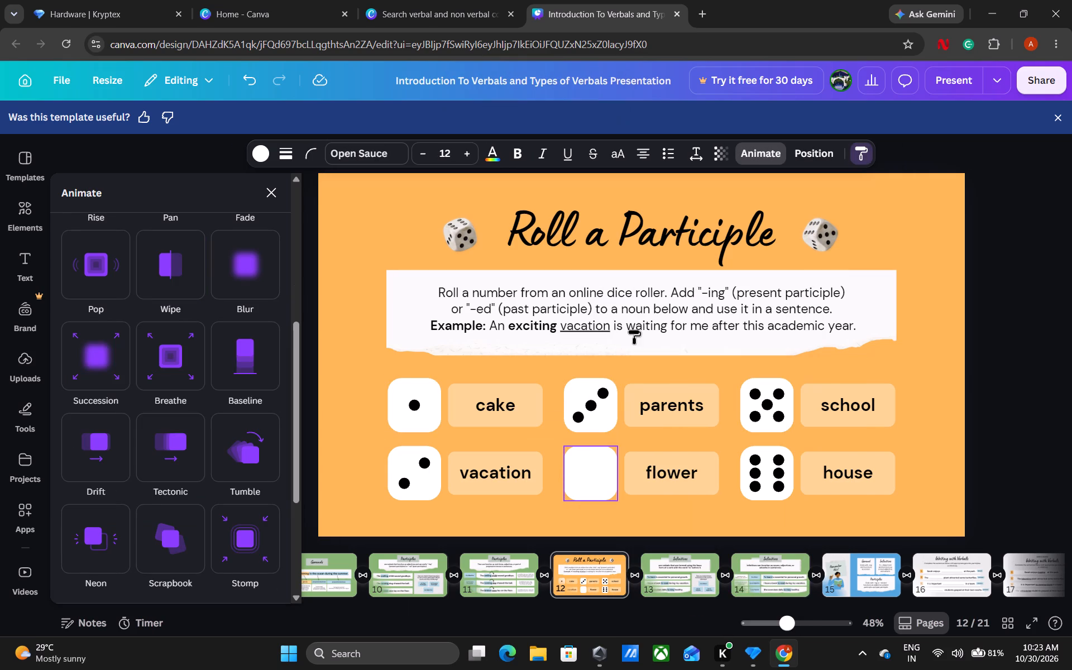
left_click(777, 418)
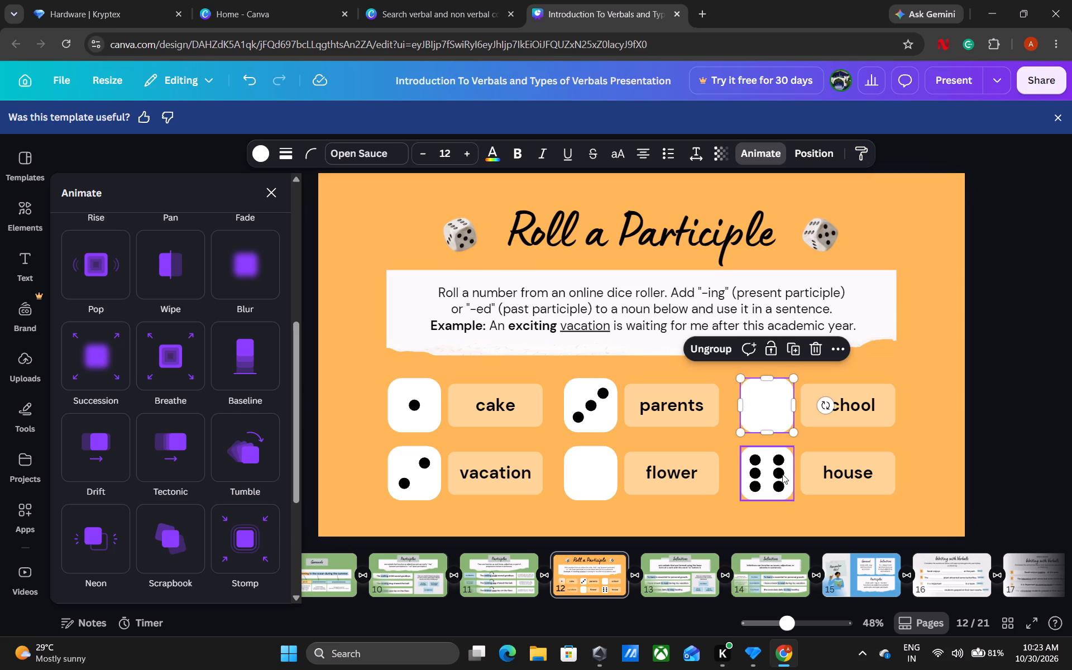
left_click(781, 478)
left_click(774, 402)
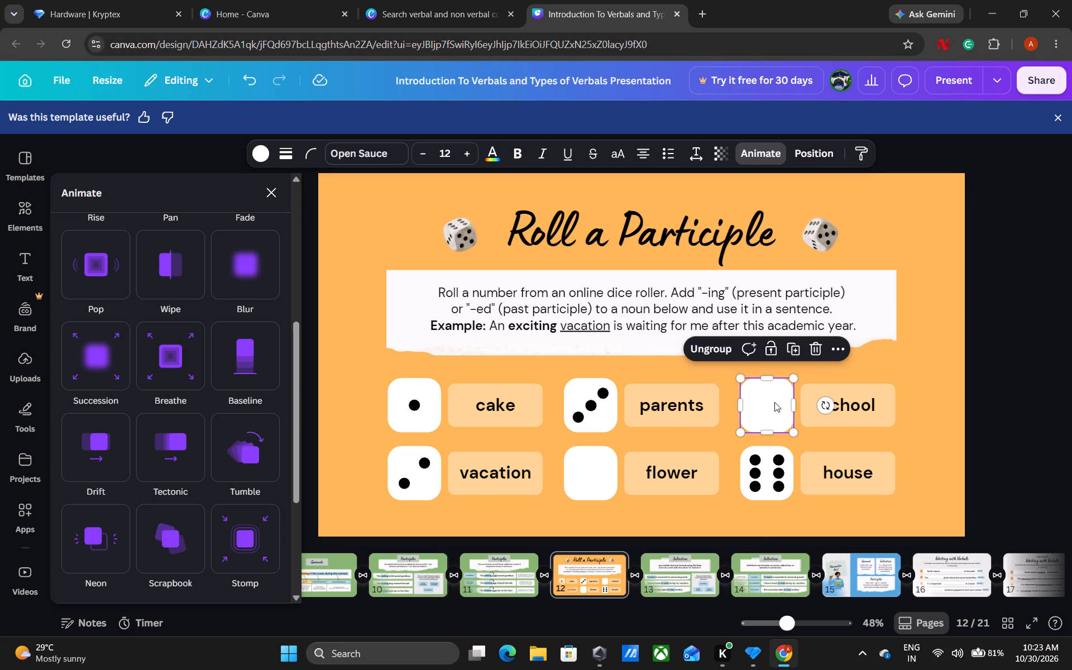
right_click(774, 402)
left_click(813, 337)
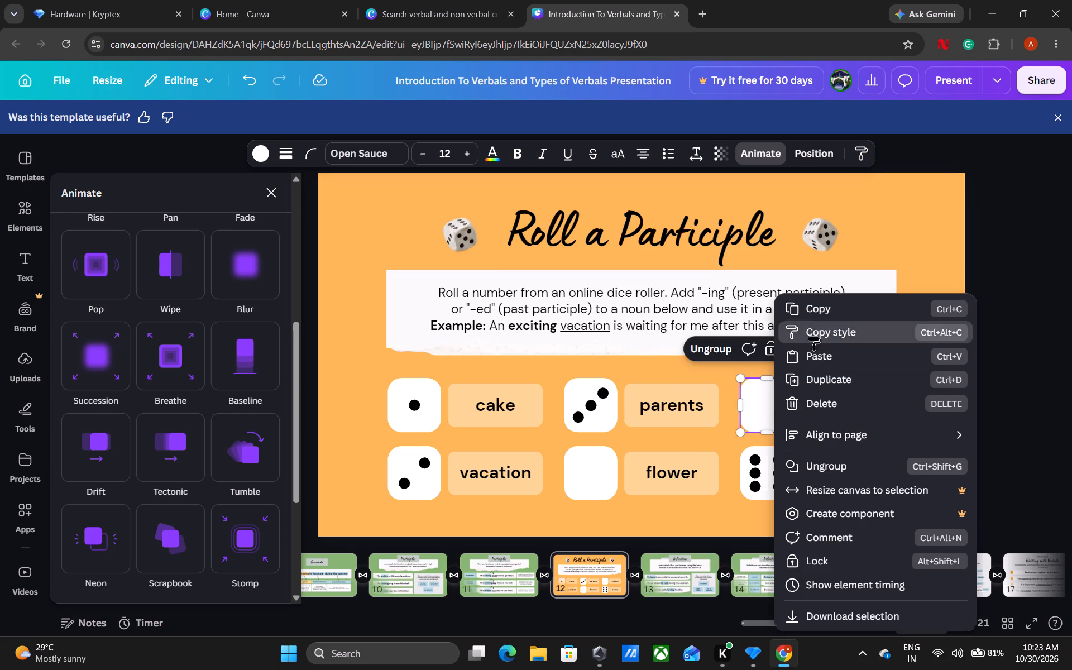
left_click(770, 458)
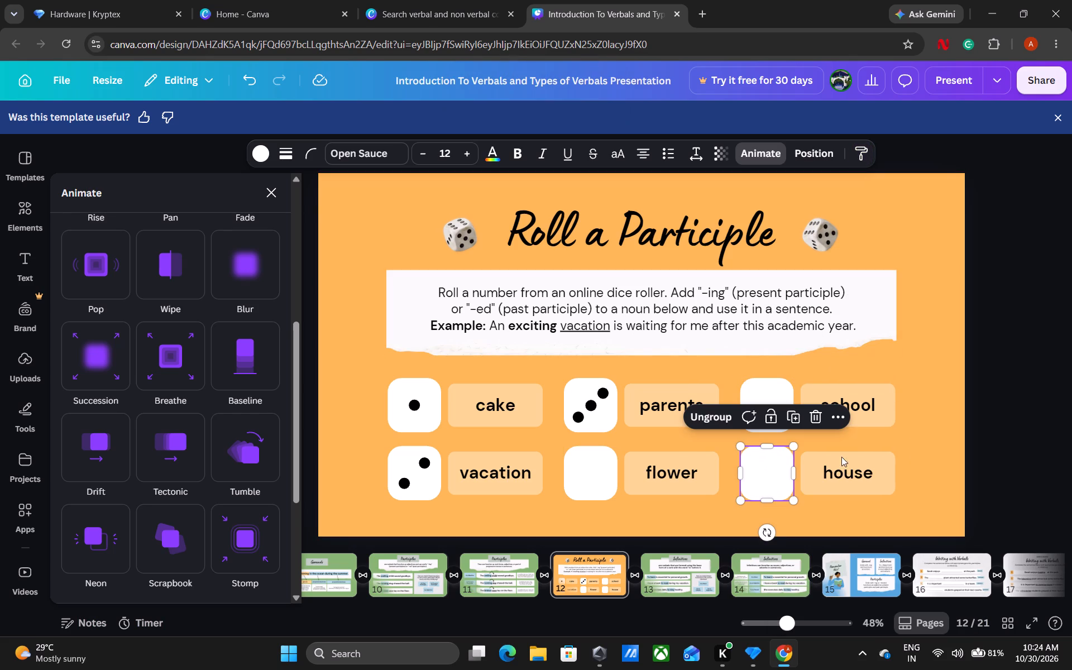
Copy the style of the "cake" label, including its Pan animation, onto the "parents" label.
right_click(883, 405)
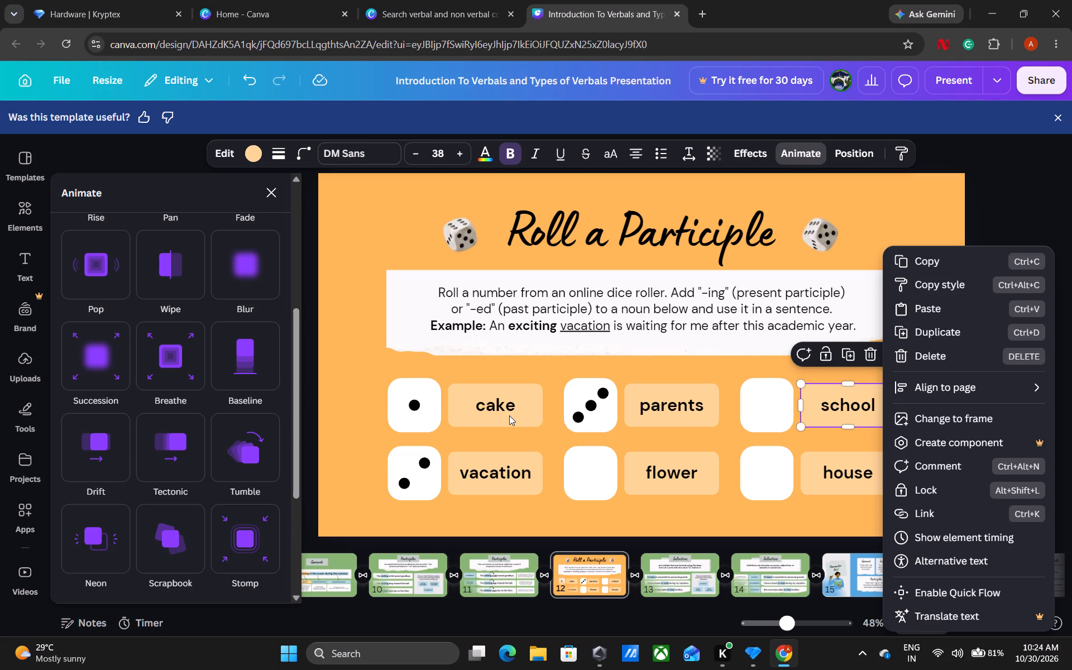
right_click(509, 415)
left_click(530, 279)
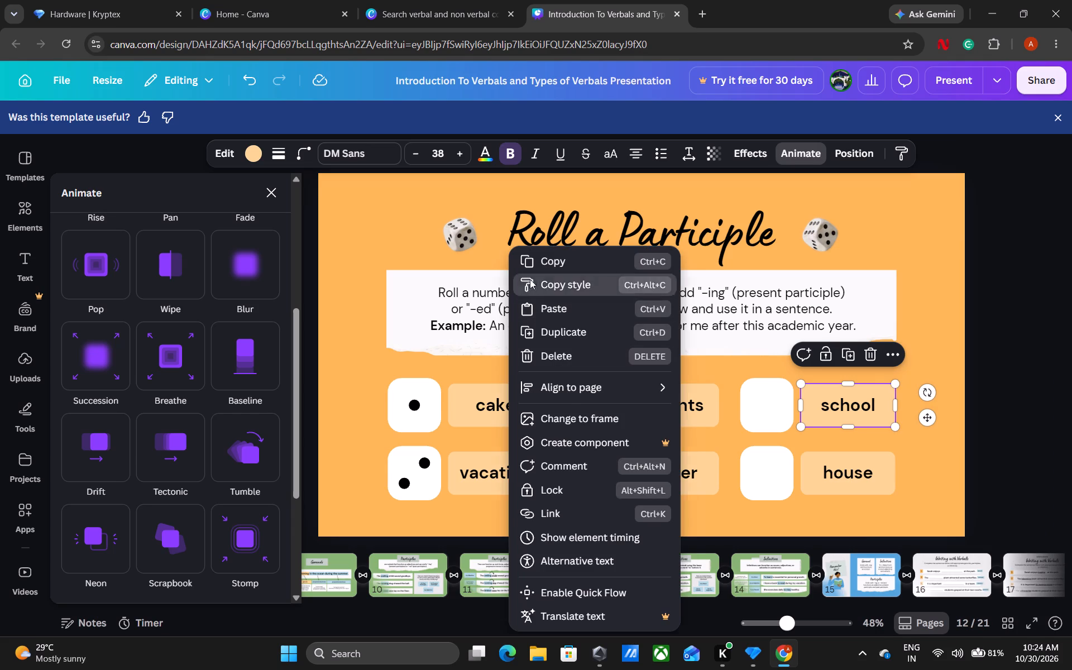
left_click(639, 398)
left_click(639, 398)
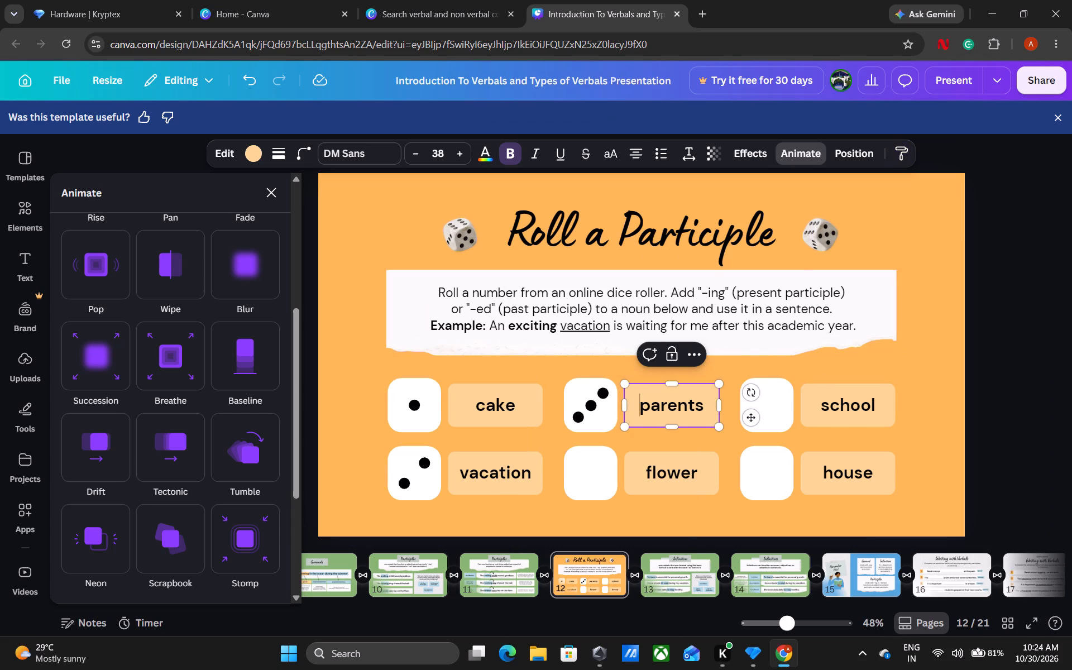
left_click(639, 398)
right_click(639, 398)
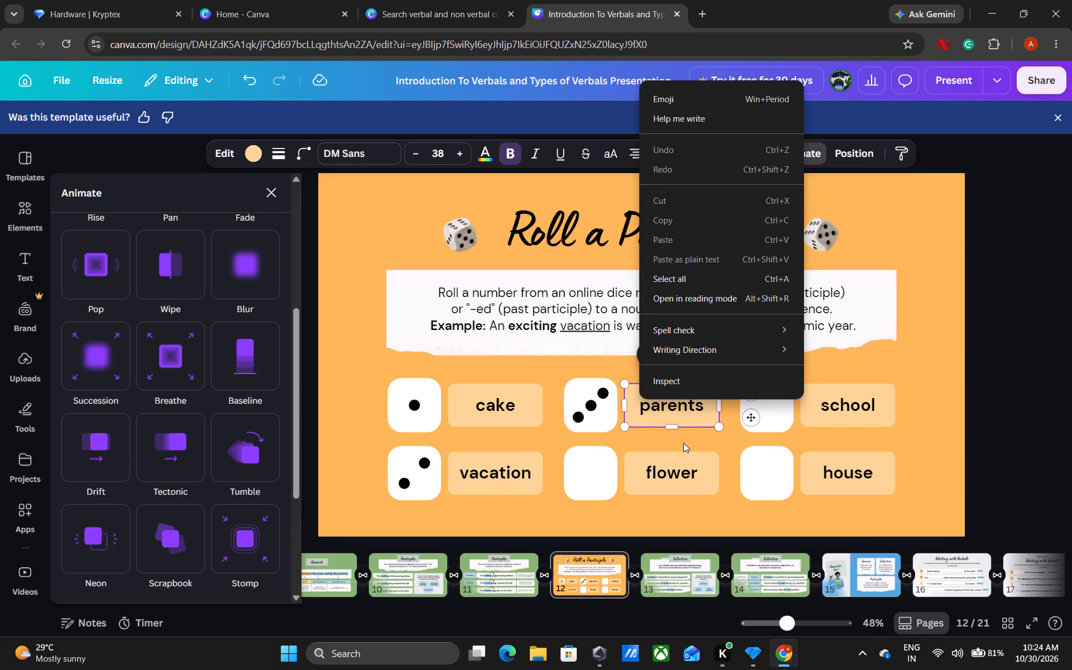
right_click(686, 419)
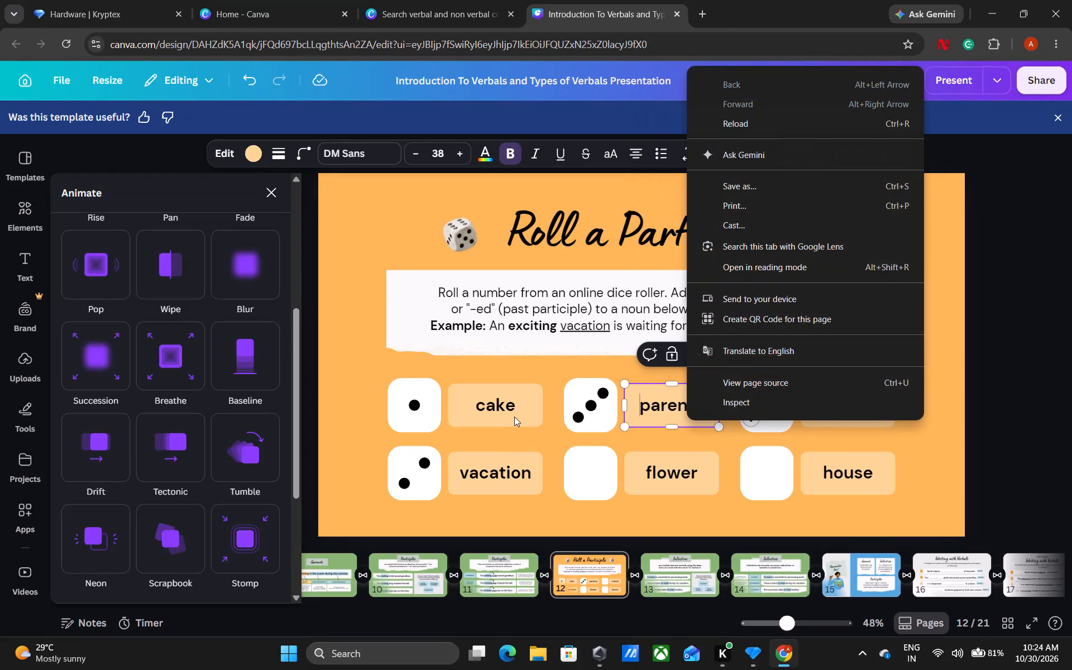
right_click(517, 415)
left_click(596, 293)
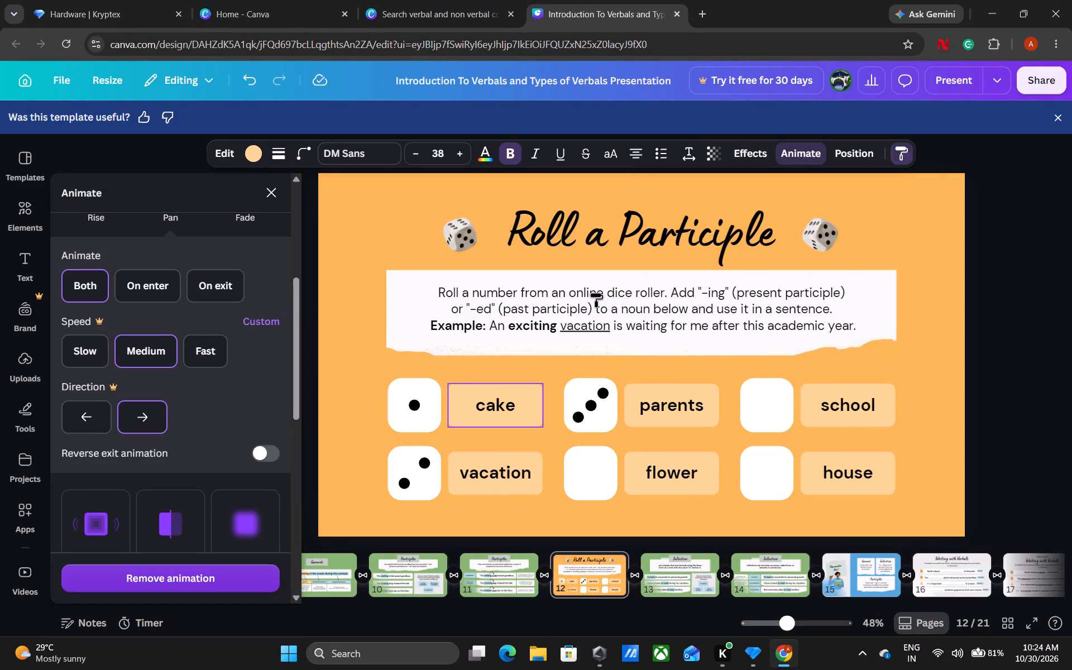
left_click(694, 398)
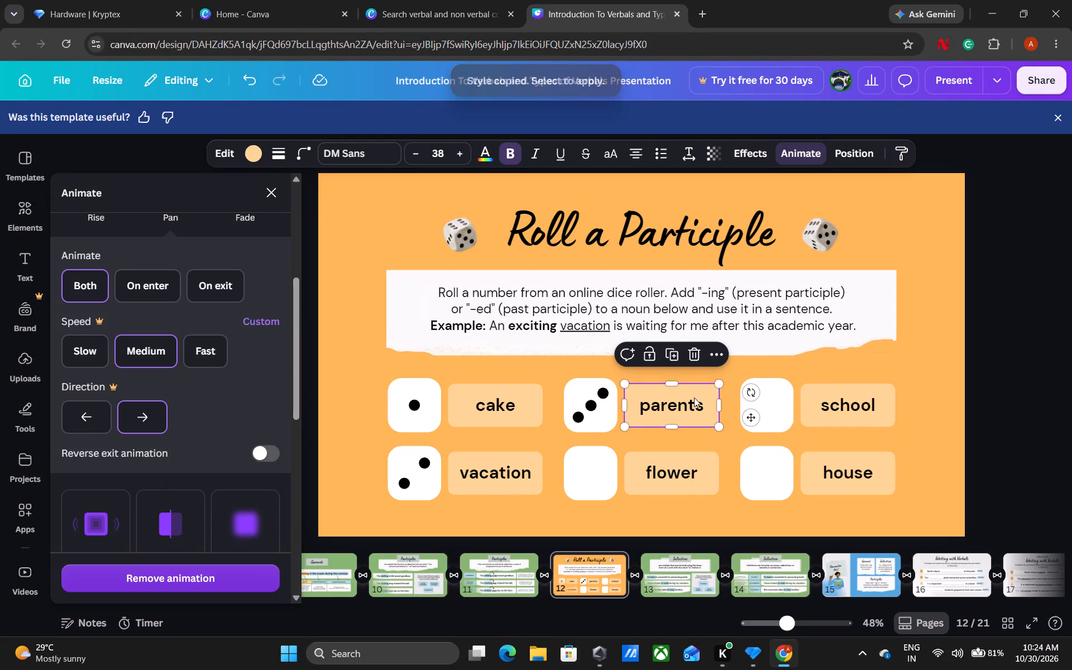
Copy the "parents" label's style onto the "flower" label, and the "flower" label's style onto the "school" label.
right_click(710, 405)
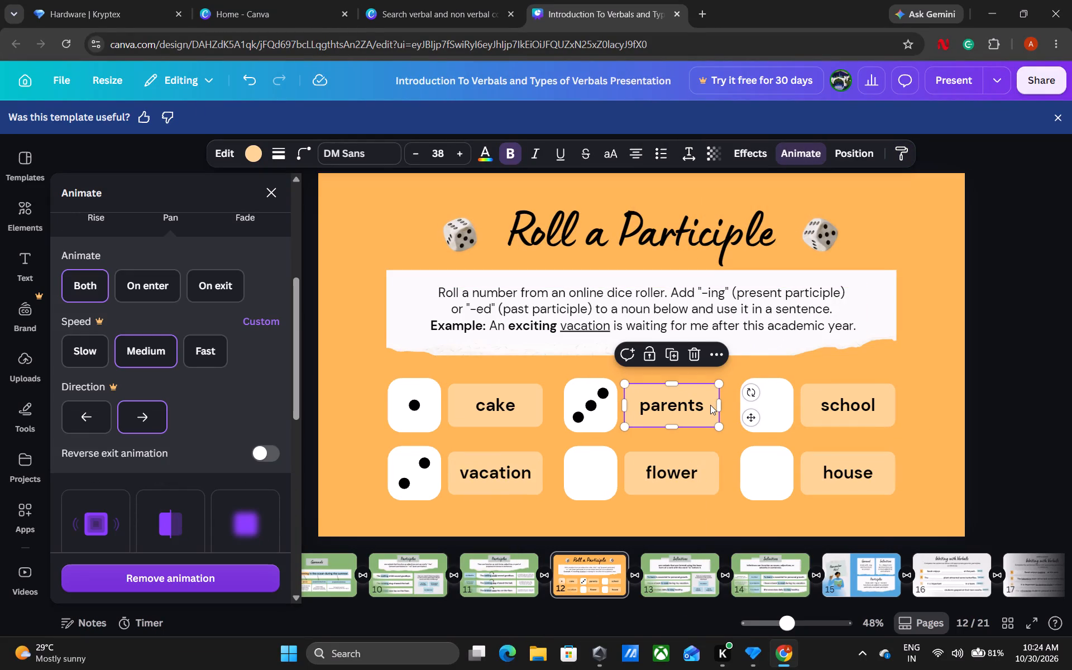
left_click(730, 286)
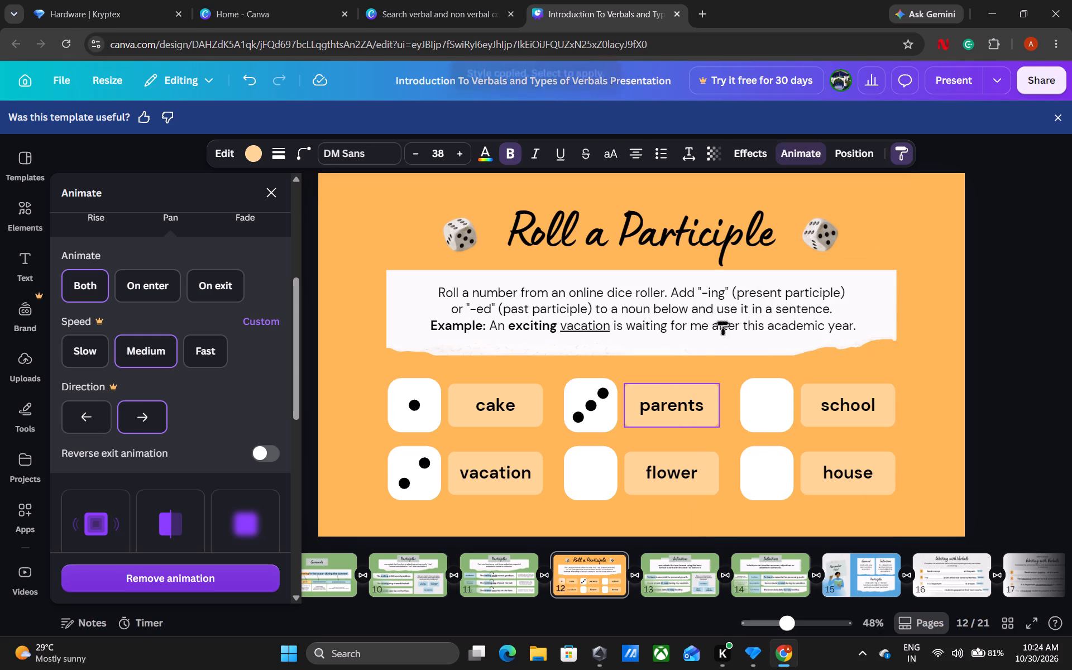
left_click(694, 458)
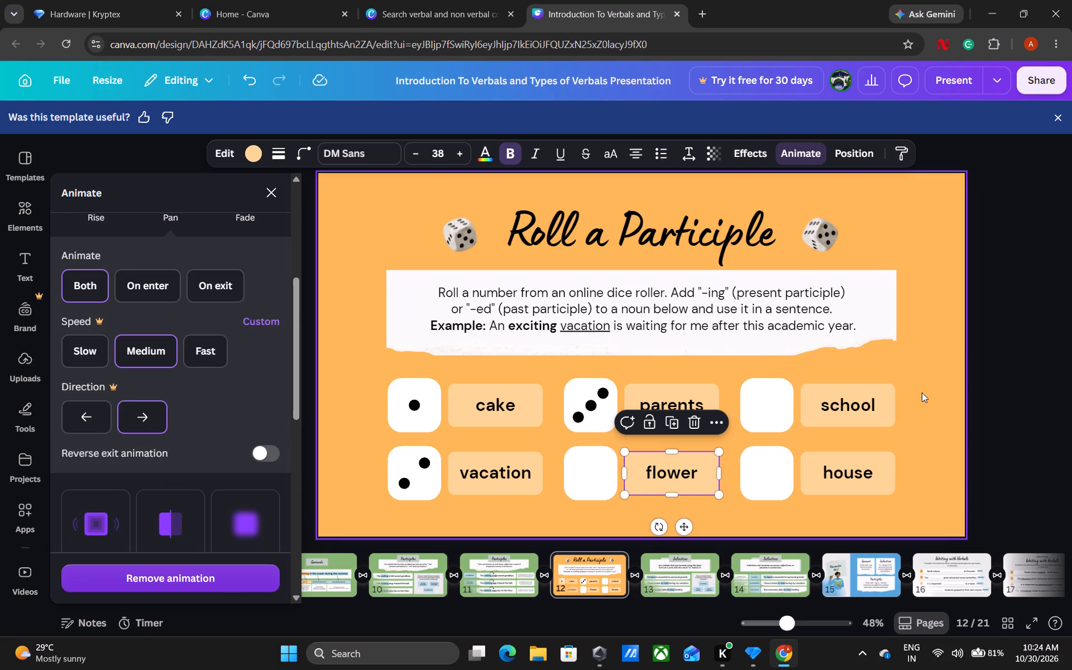
left_click(865, 428)
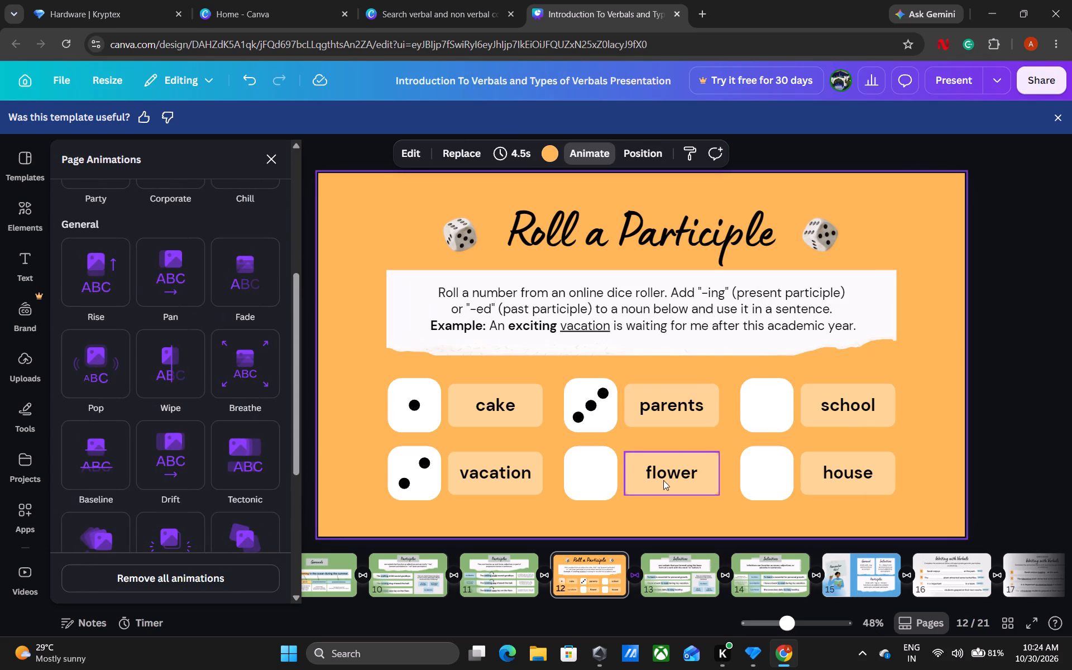
right_click(671, 480)
left_click(702, 293)
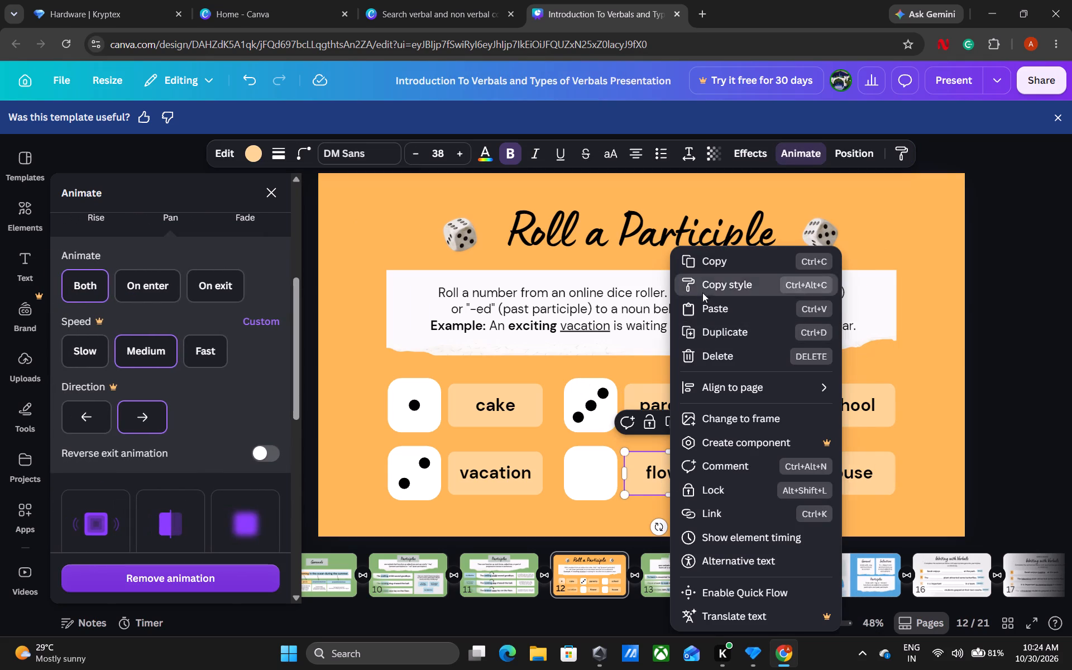
left_click(822, 395)
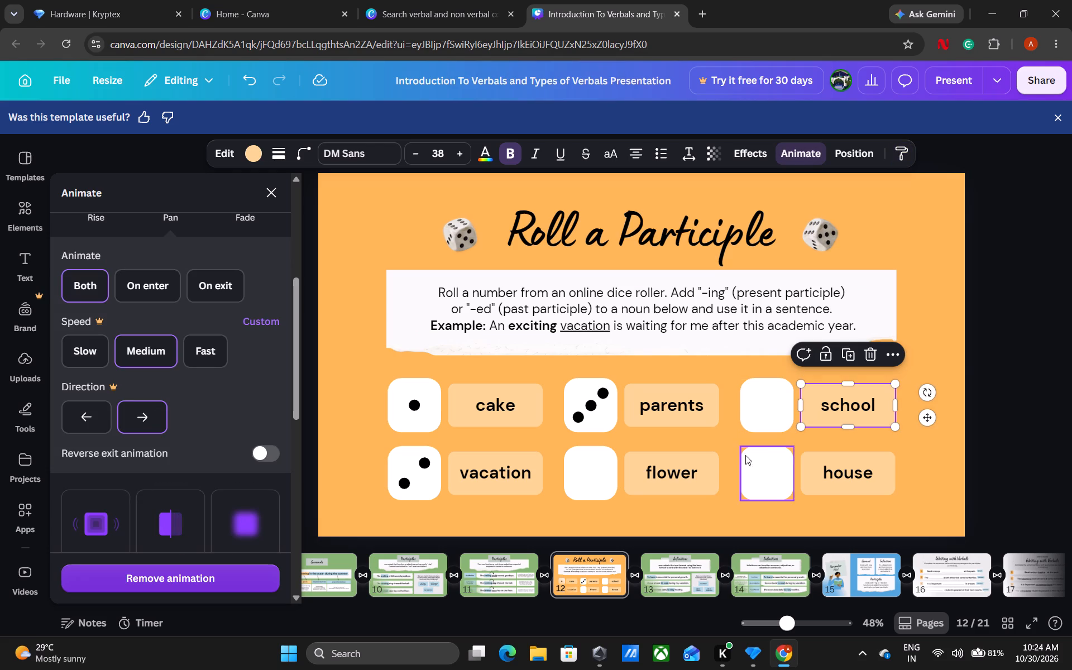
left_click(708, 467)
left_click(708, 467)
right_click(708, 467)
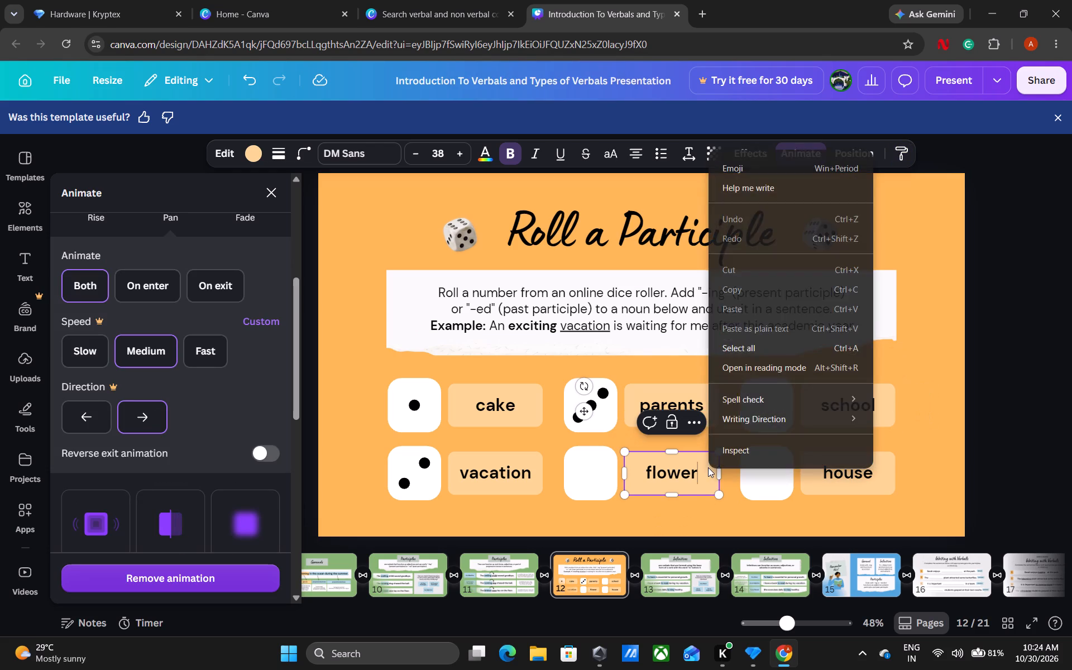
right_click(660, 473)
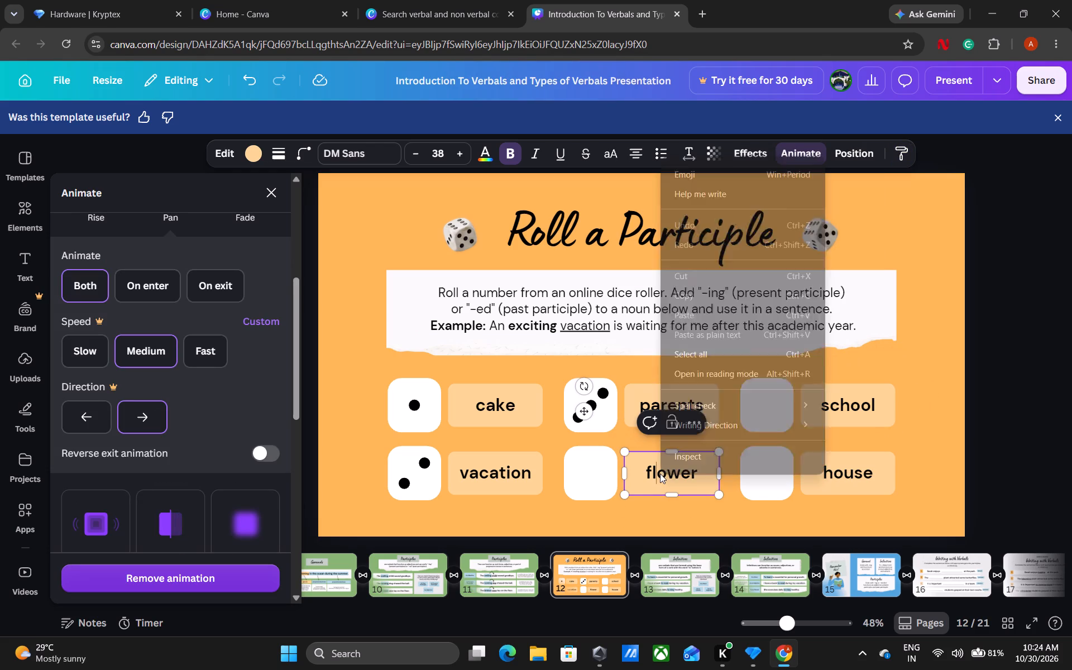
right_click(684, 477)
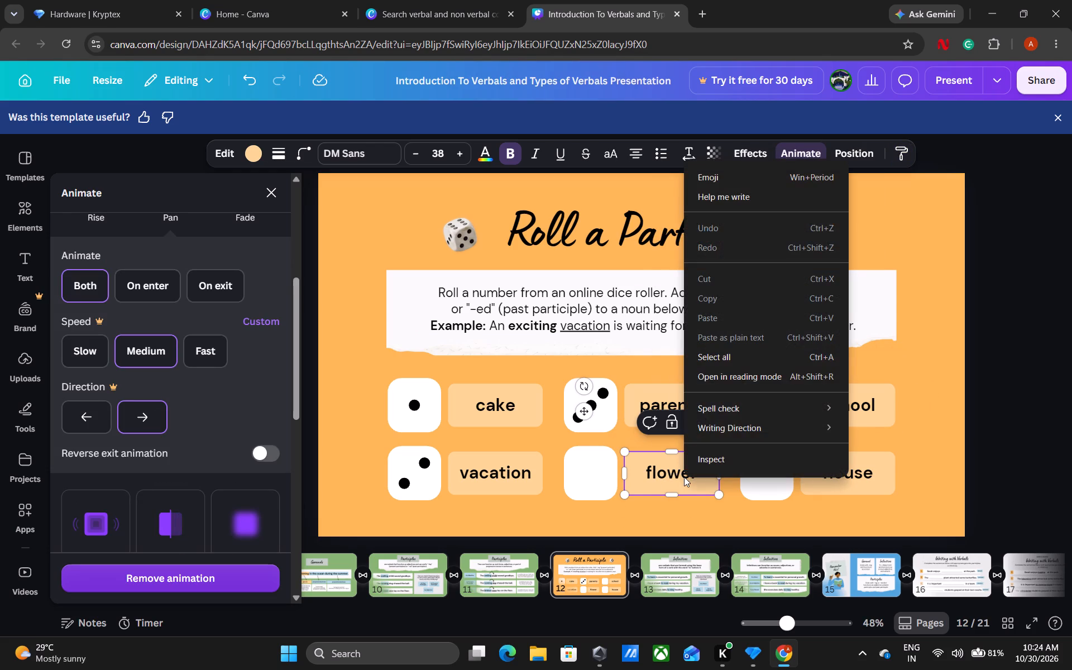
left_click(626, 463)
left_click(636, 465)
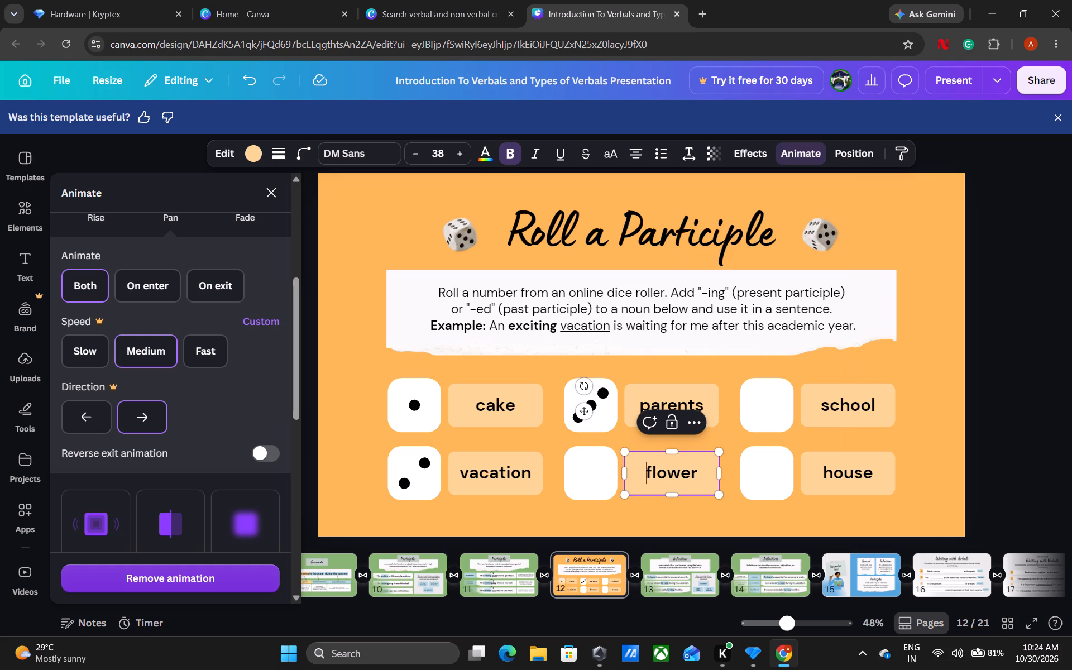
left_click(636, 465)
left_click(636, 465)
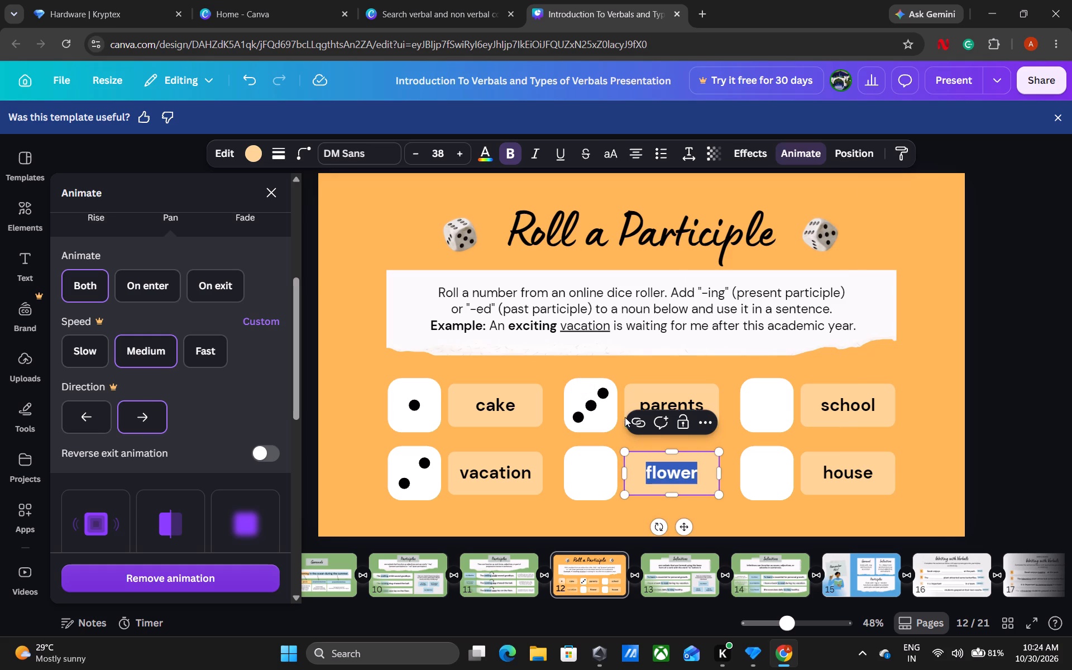
Copy the style of the "cake" label onto the "house" label.
right_click(520, 411)
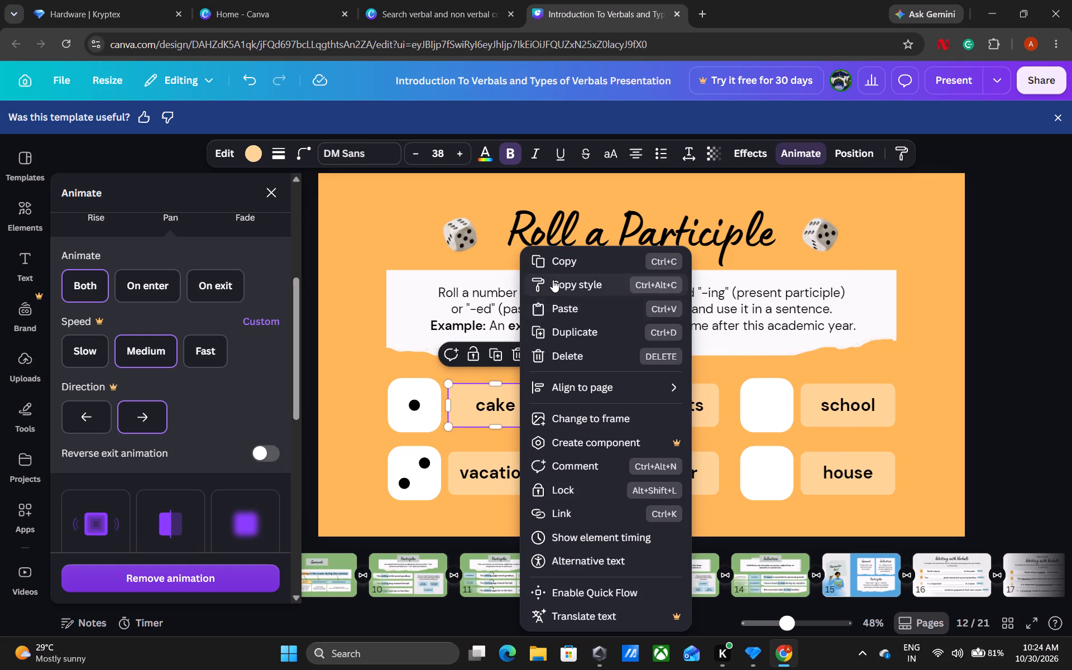
left_click(553, 280)
left_click(829, 460)
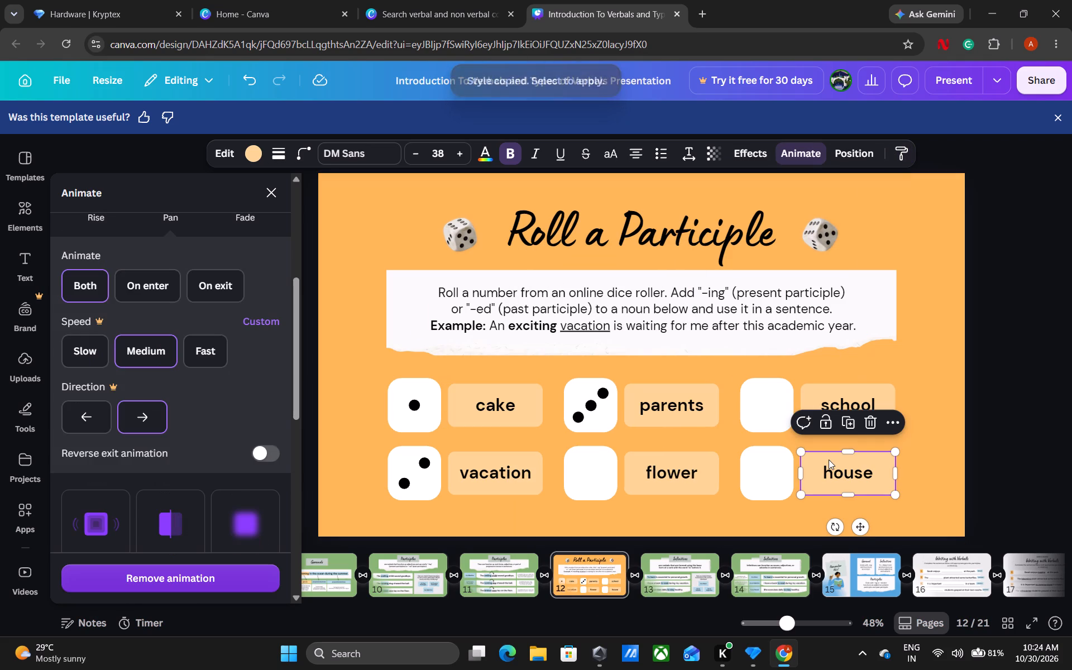
Preview the Roll a Participle slide and the two Infinitives slides in presentation mode, and return to editing slide 12.
left_click(860, 246)
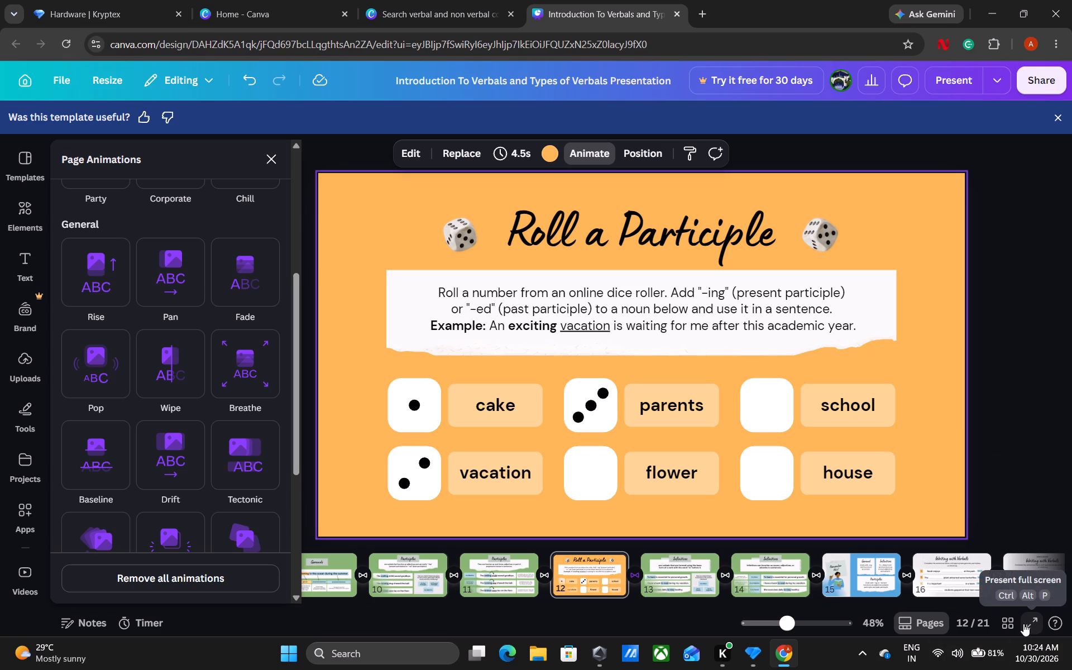
left_click(954, 84)
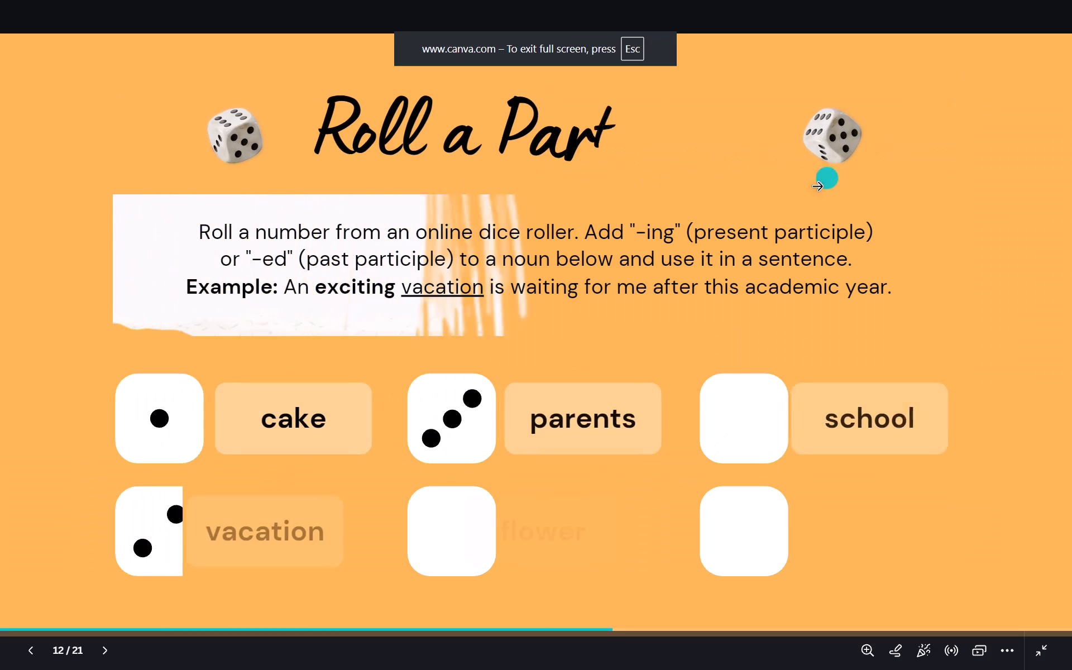
left_click(739, 412)
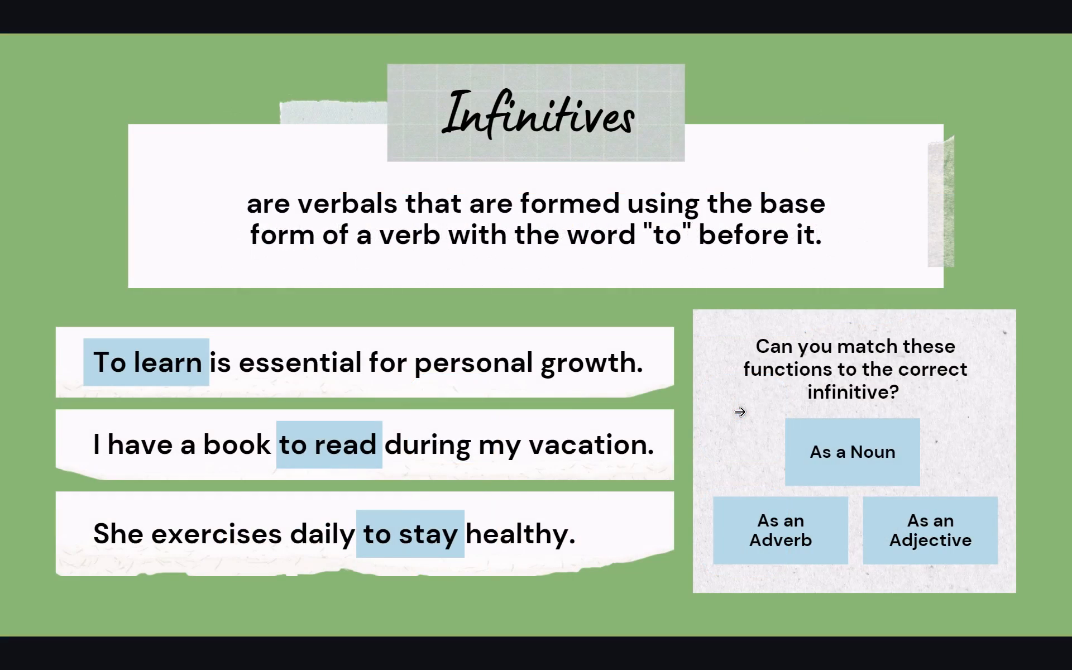
left_click(739, 412)
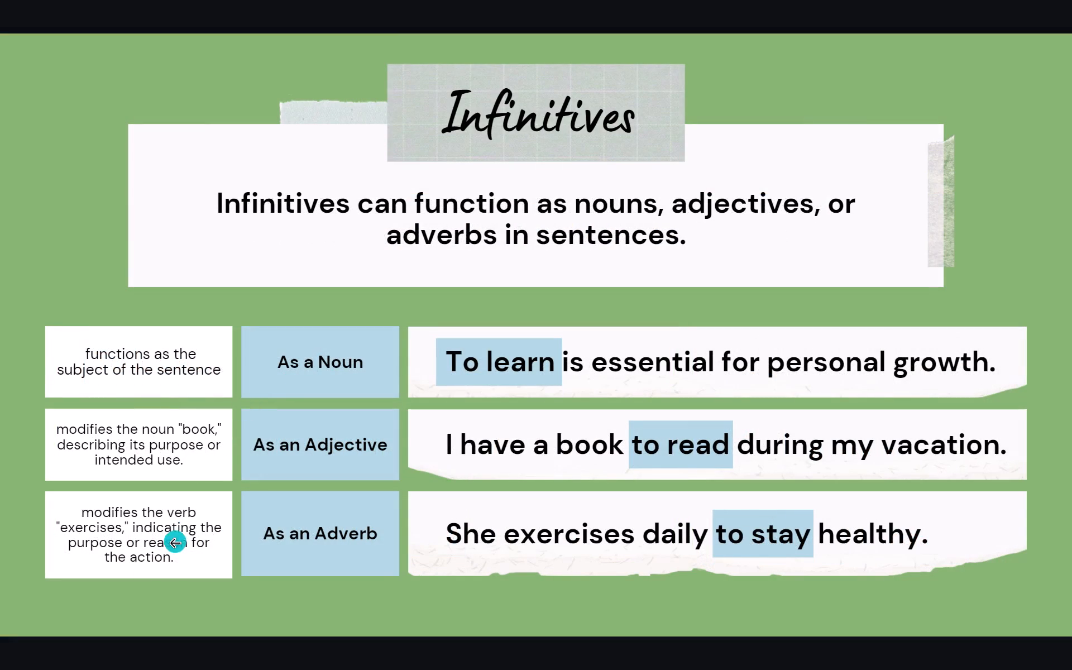
left_click(174, 537)
left_click(174, 537)
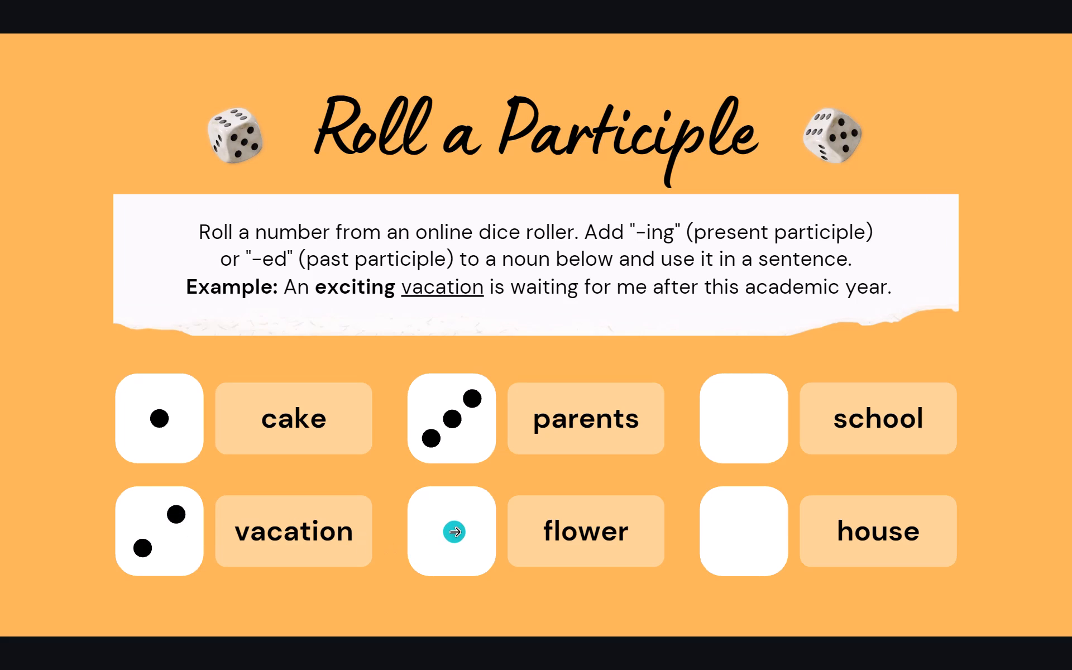
key("Escape")
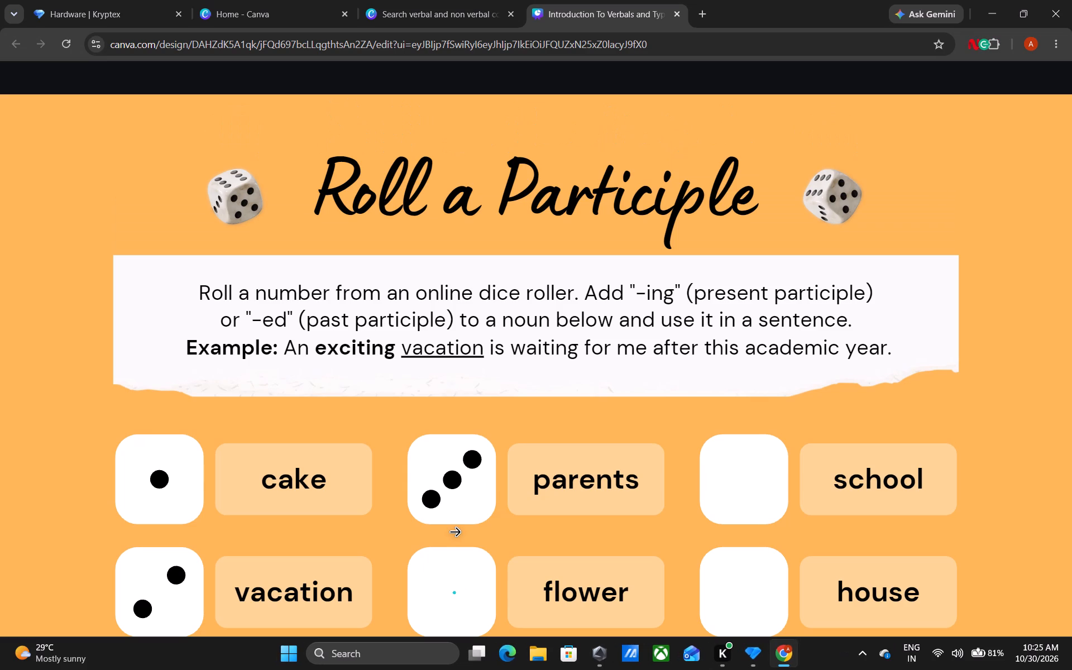
left_click(658, 432)
double_click(658, 432)
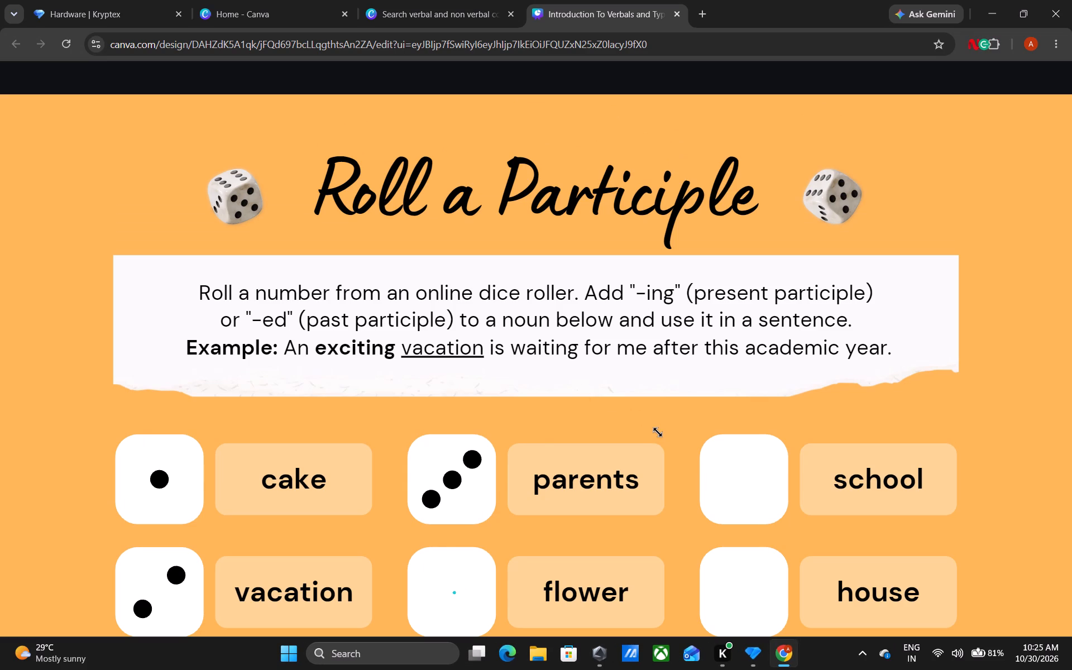
key("Escape")
left_click(658, 432)
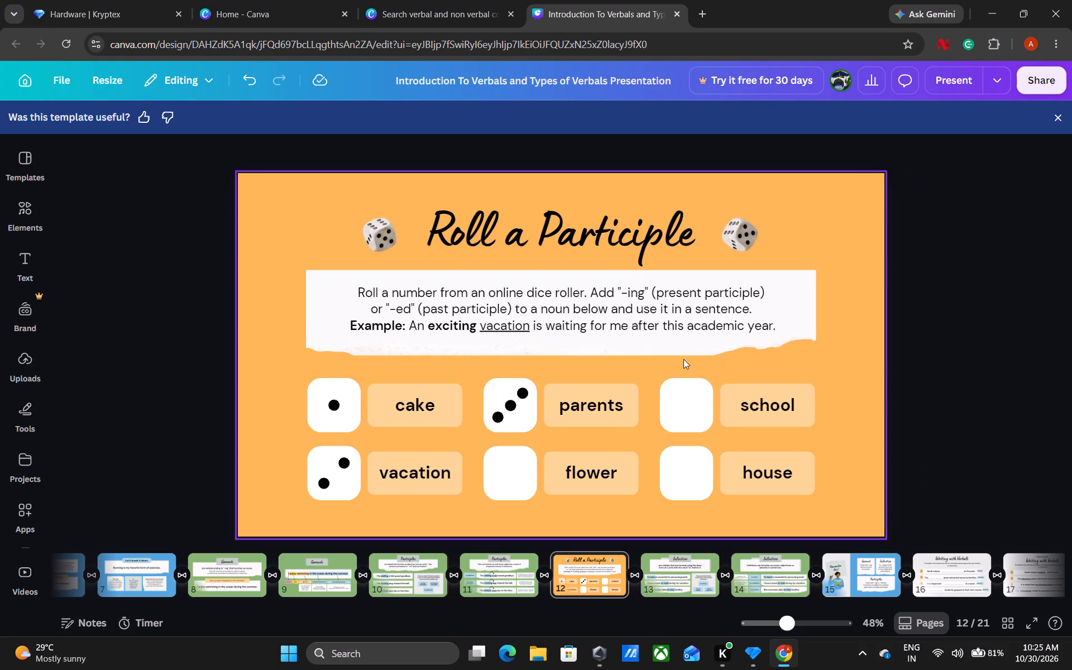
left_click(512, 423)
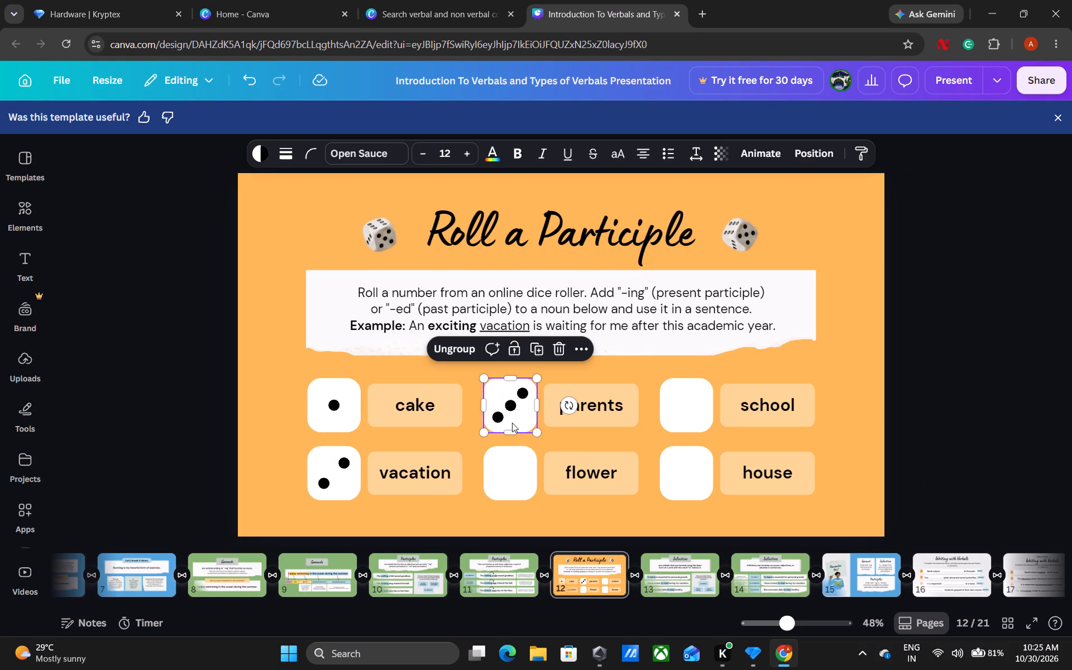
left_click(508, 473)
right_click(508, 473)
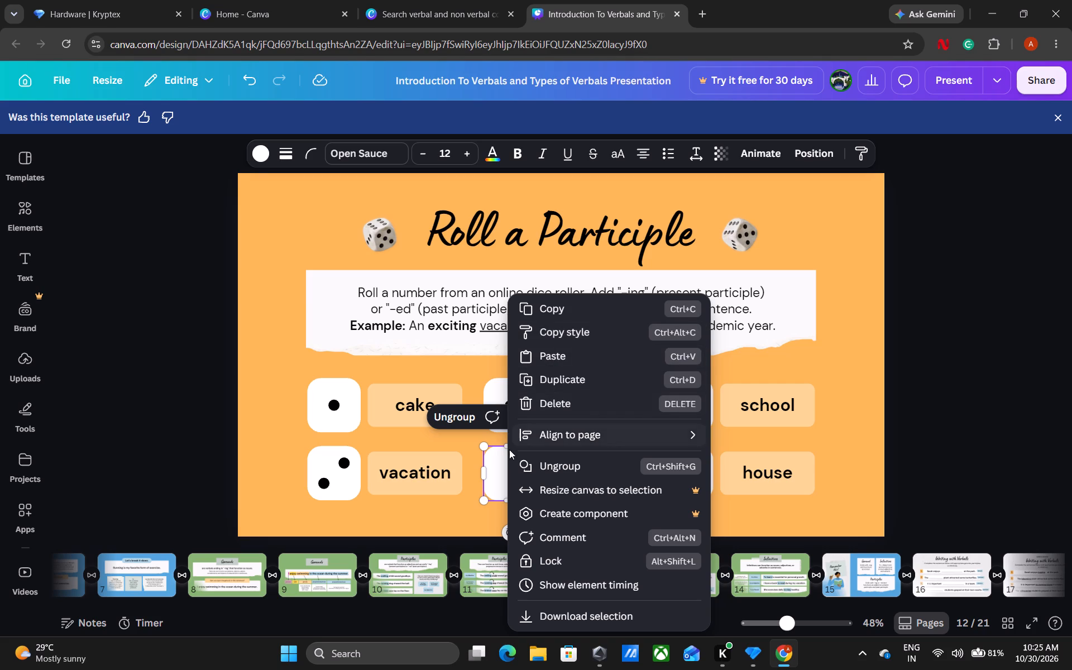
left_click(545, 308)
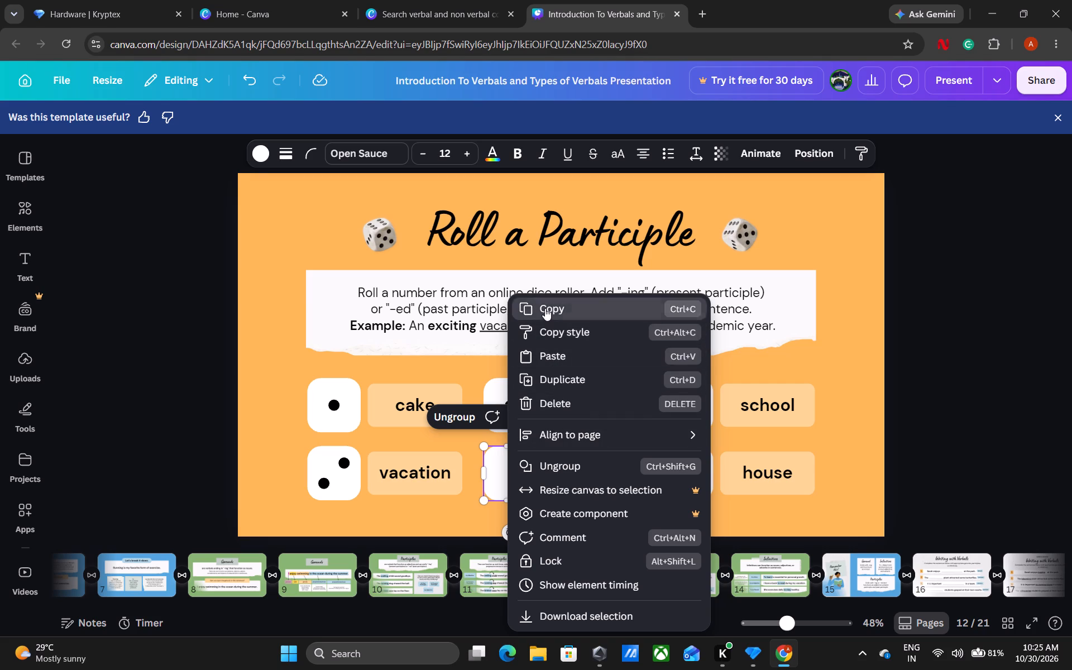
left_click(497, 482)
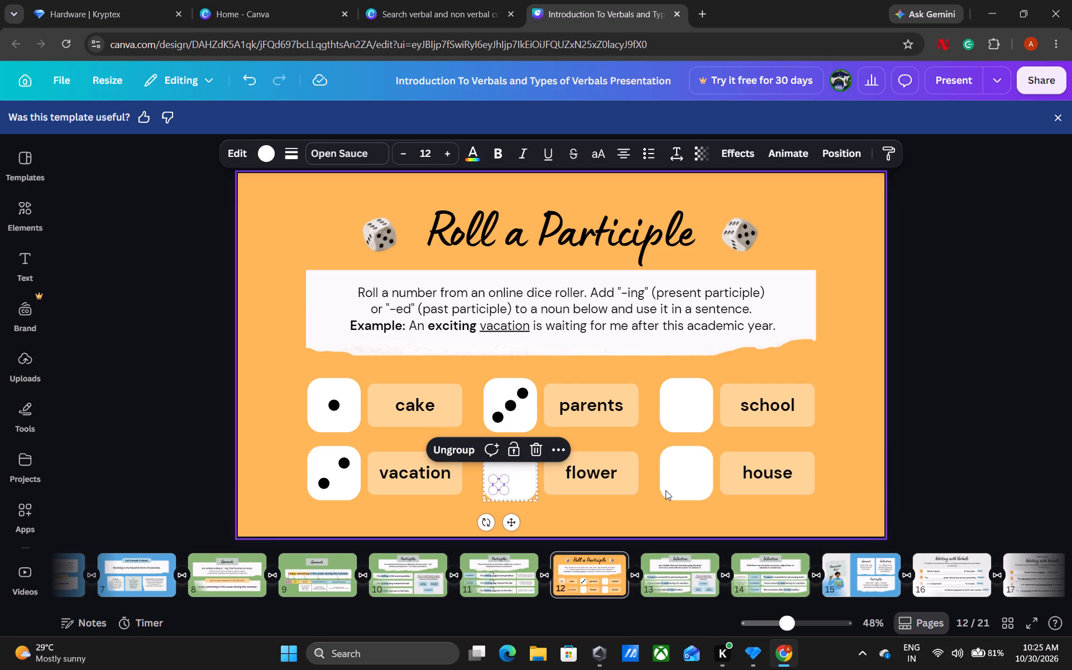
Apply the Typewriter animation to the "Infinitives" title on slide 13.
left_click(709, 571)
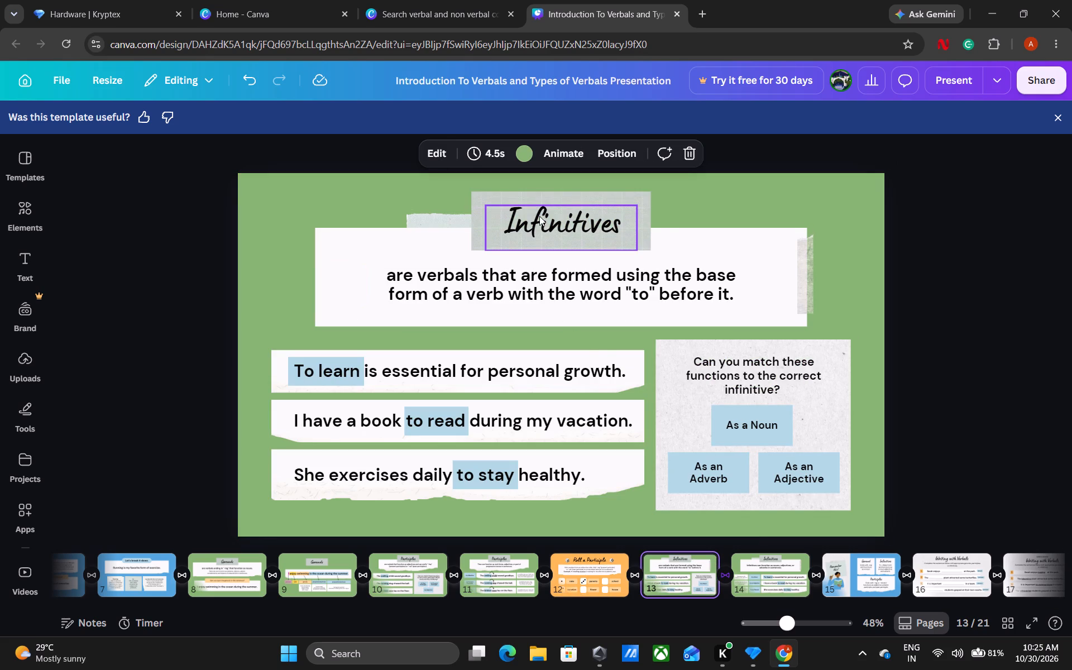
left_click(539, 216)
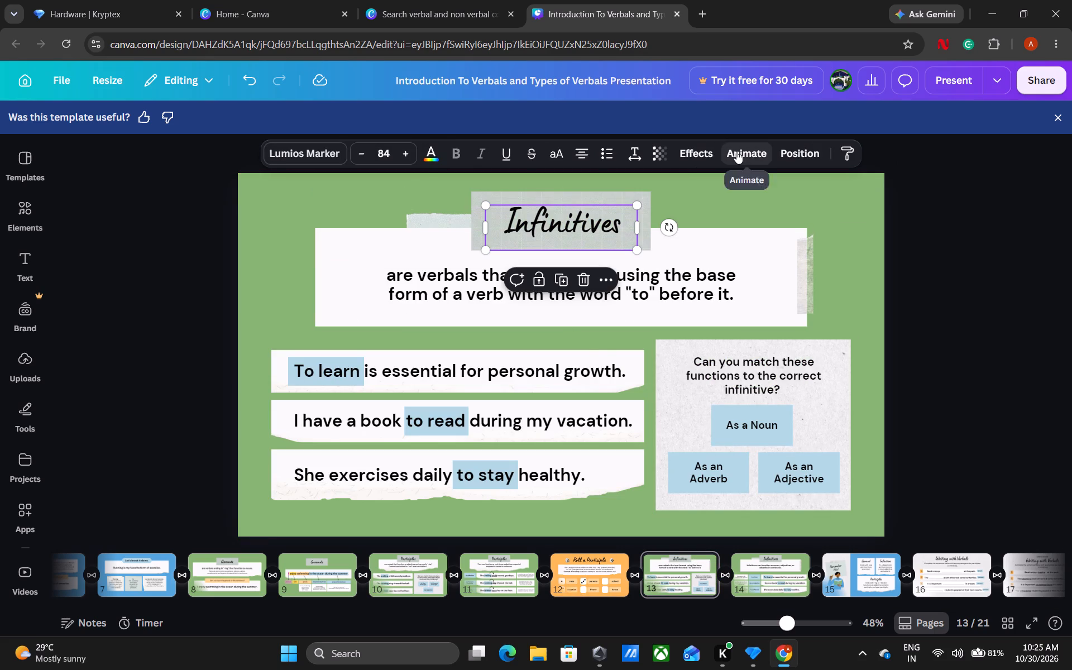
left_click(736, 151)
left_click(119, 459)
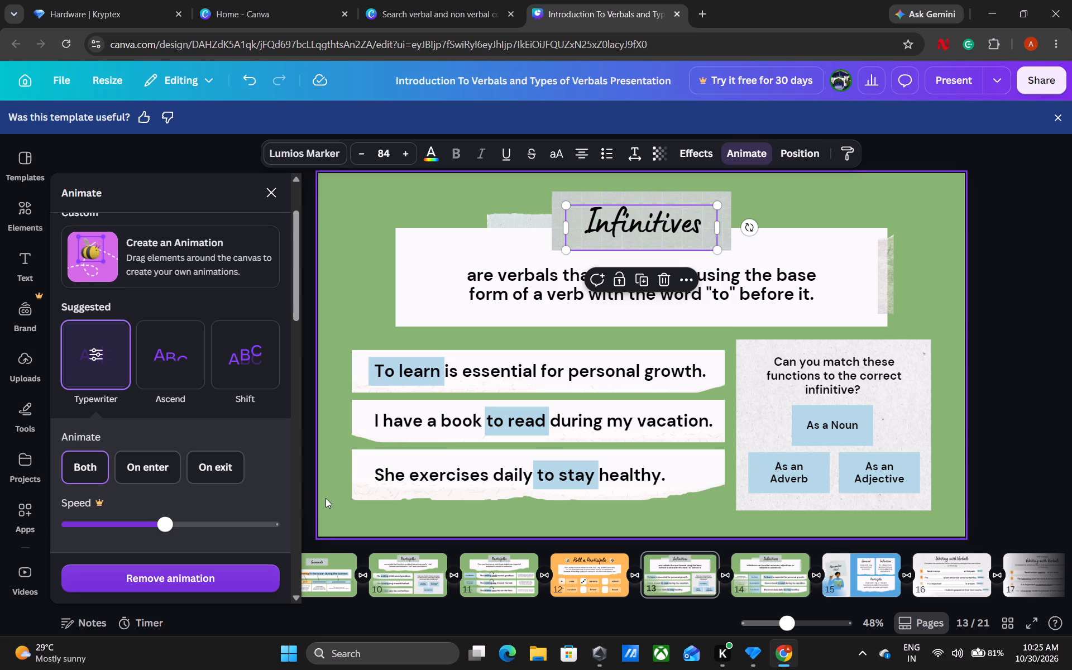
Apply the Wipe animation to the three torn-paper strips behind the example sentences on slide 13.
left_click(375, 462)
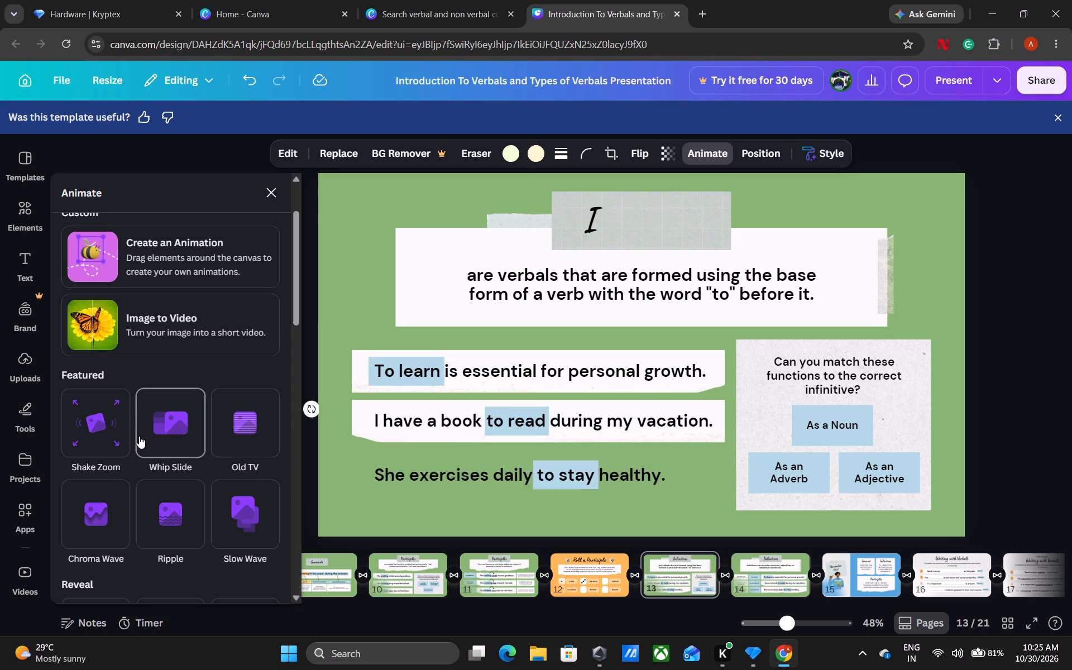
scroll(139, 436, "down", 6)
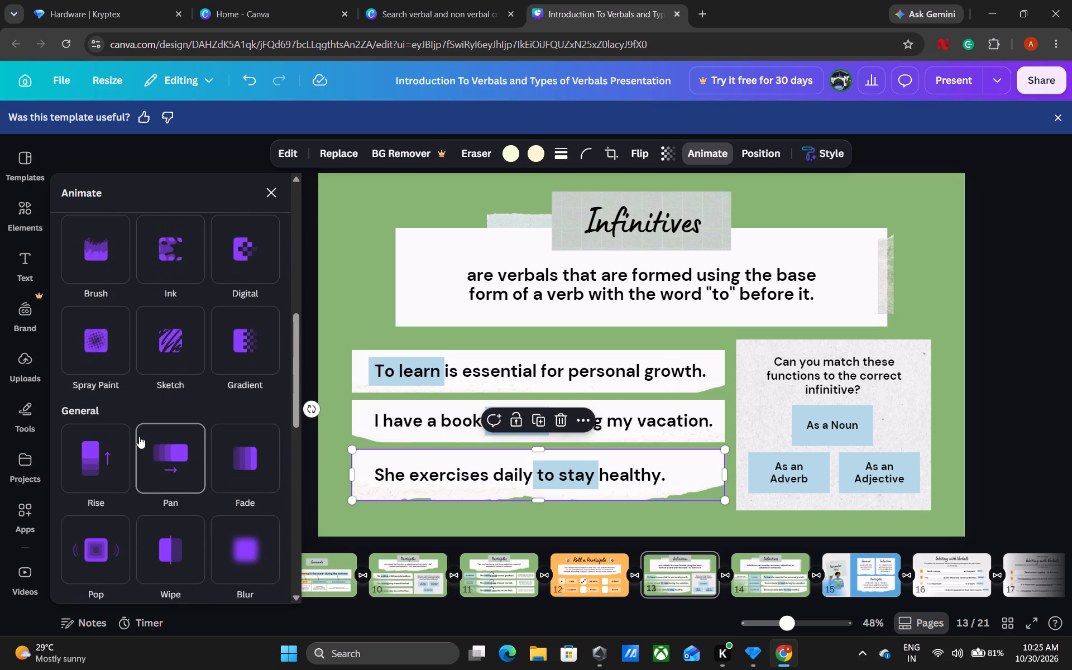
scroll(139, 436, "down", 1)
left_click(168, 447)
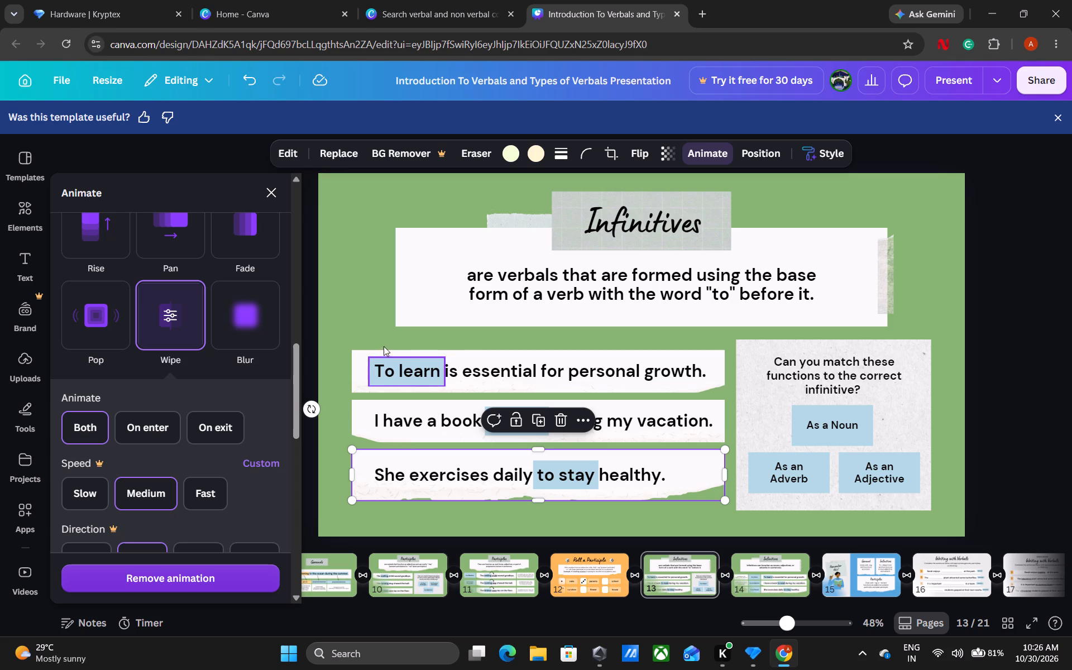
left_click(360, 357)
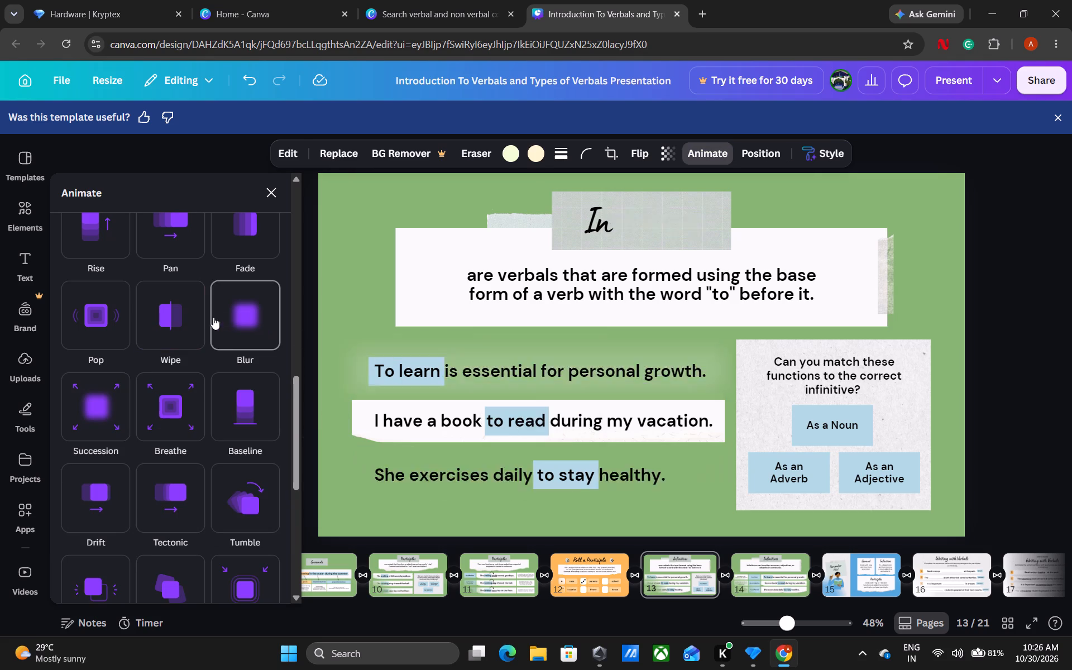
left_click(189, 317)
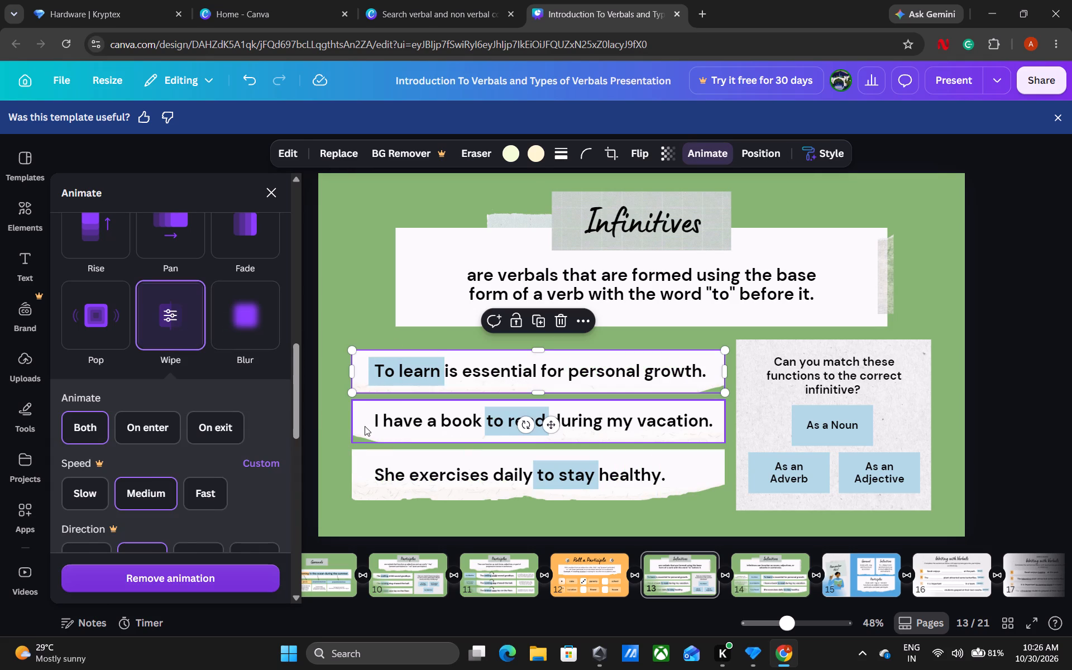
left_click(365, 426)
left_click(185, 328)
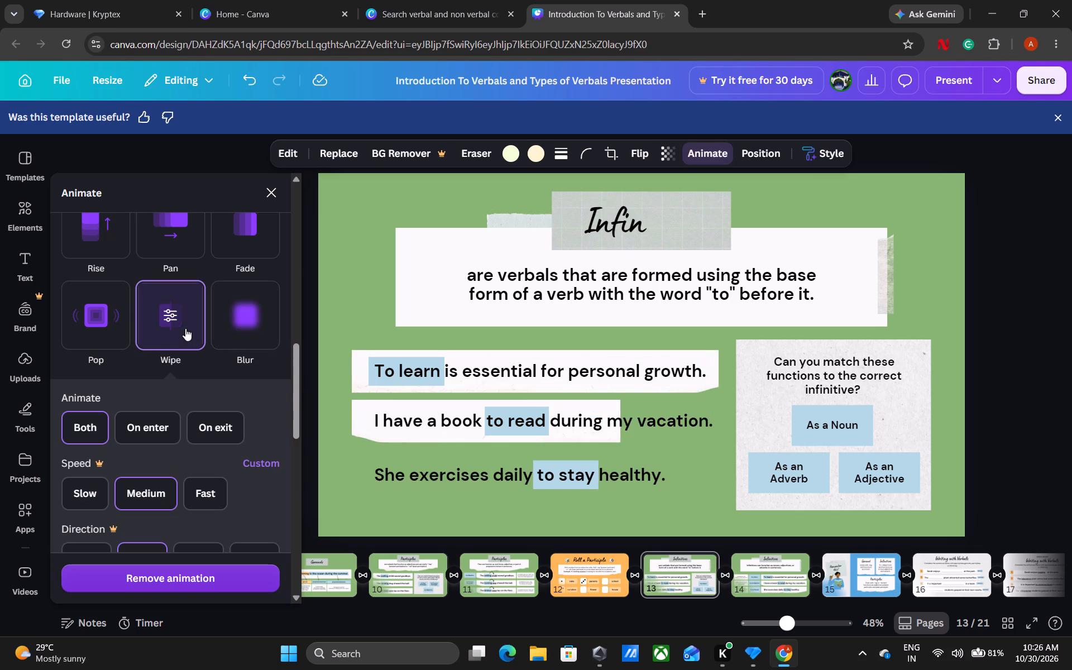
left_click(358, 472)
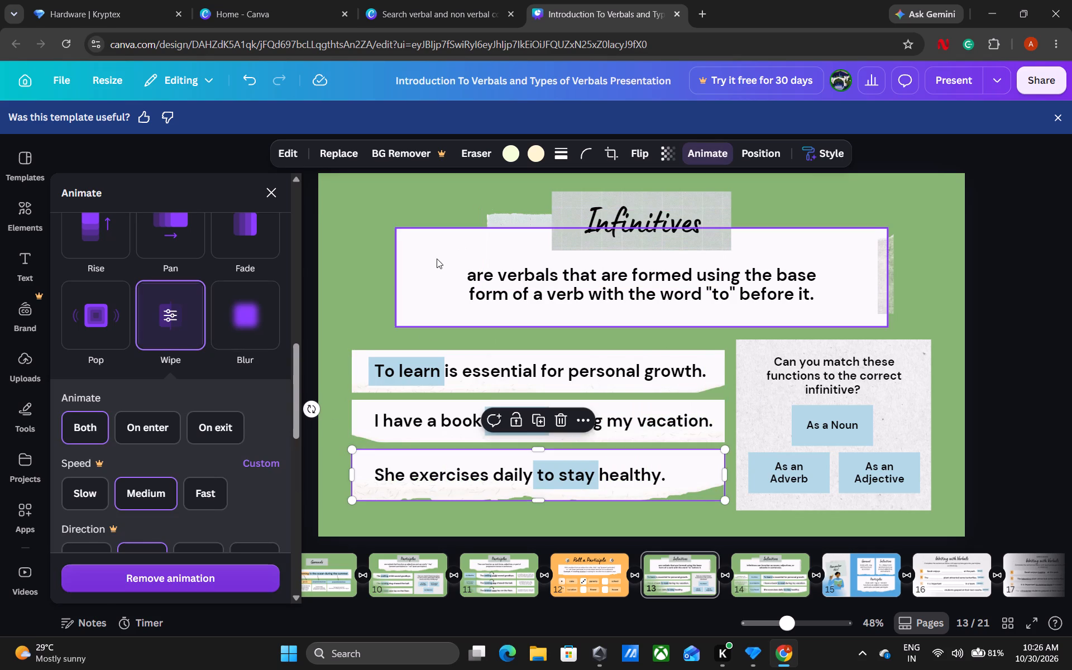
Apply the Wipe animation to the large white paper under the title and to the infinitives definition text on it.
left_click(437, 259)
left_click(185, 327)
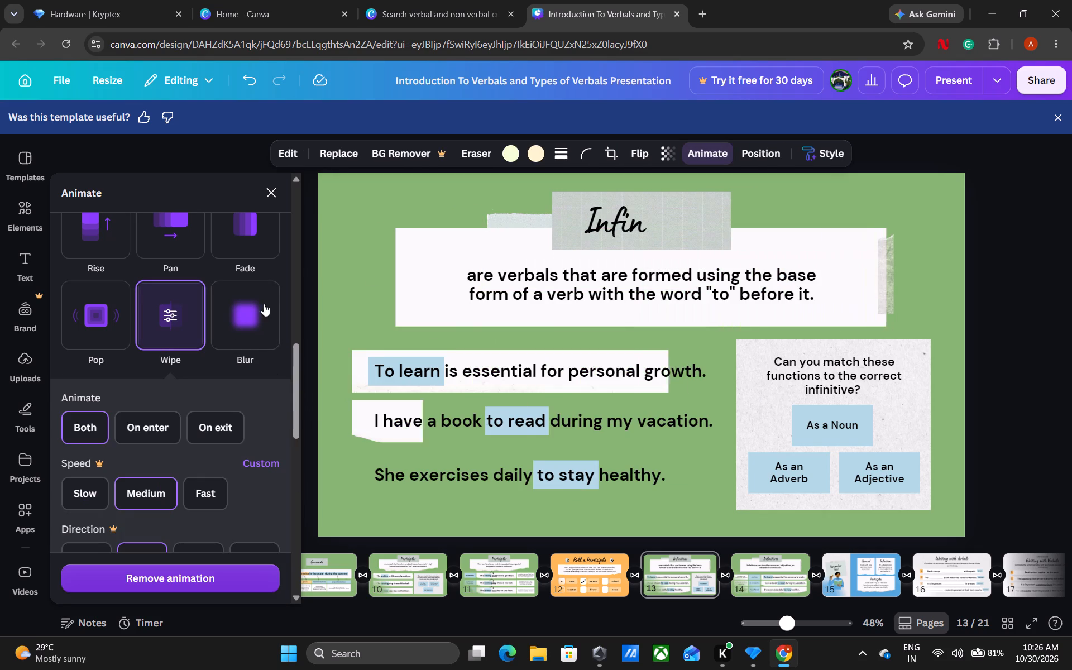
left_click(456, 283)
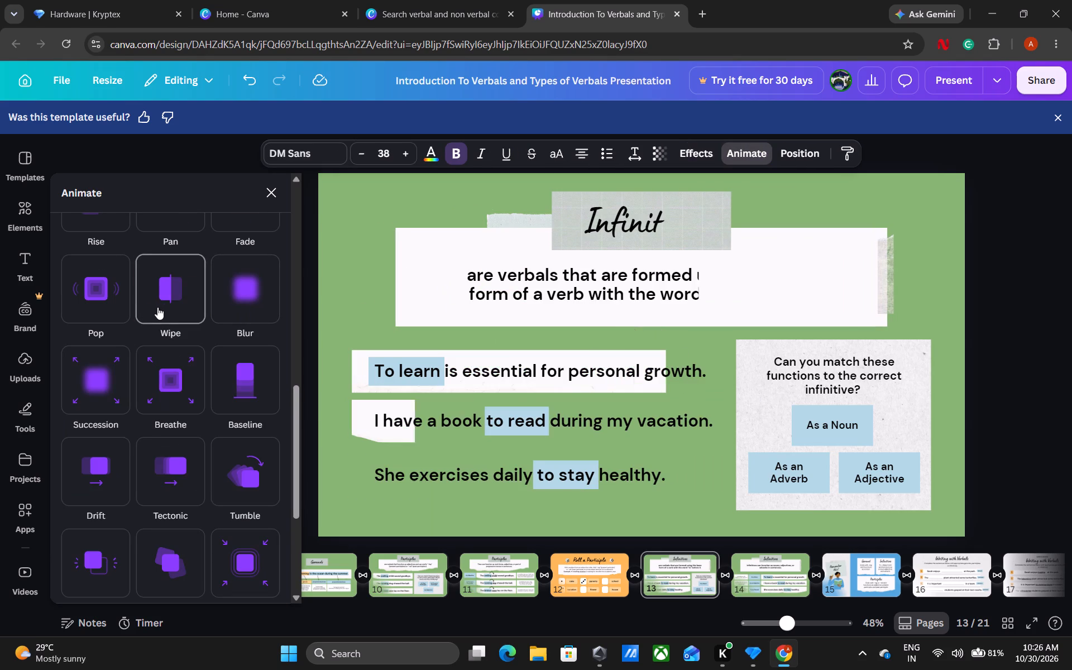
scroll(167, 306, "up", 2)
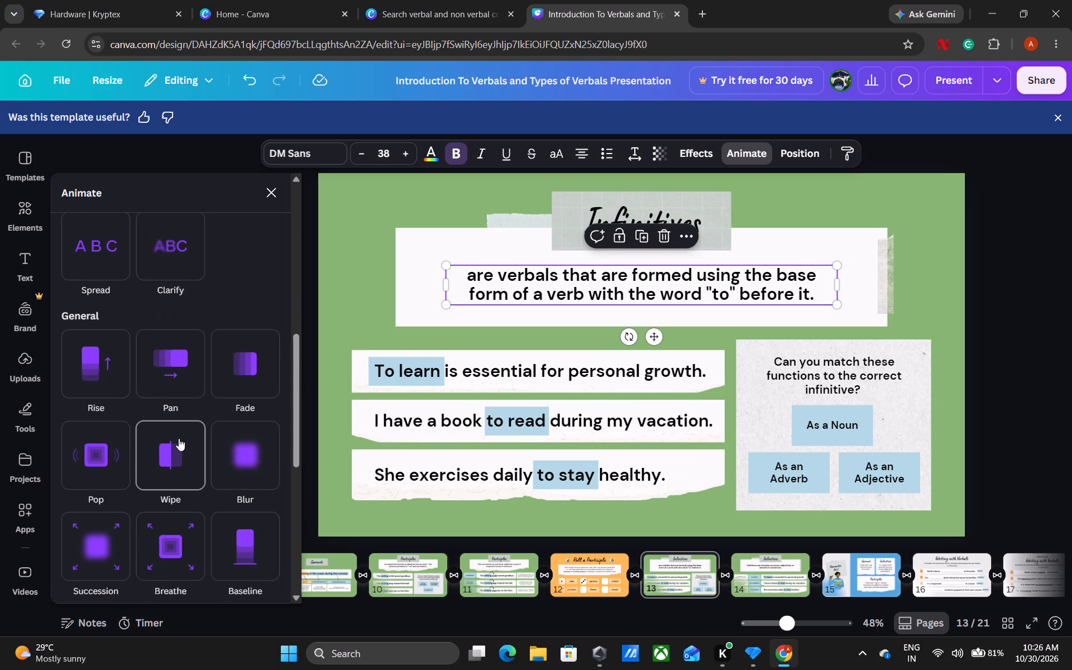
left_click(179, 438)
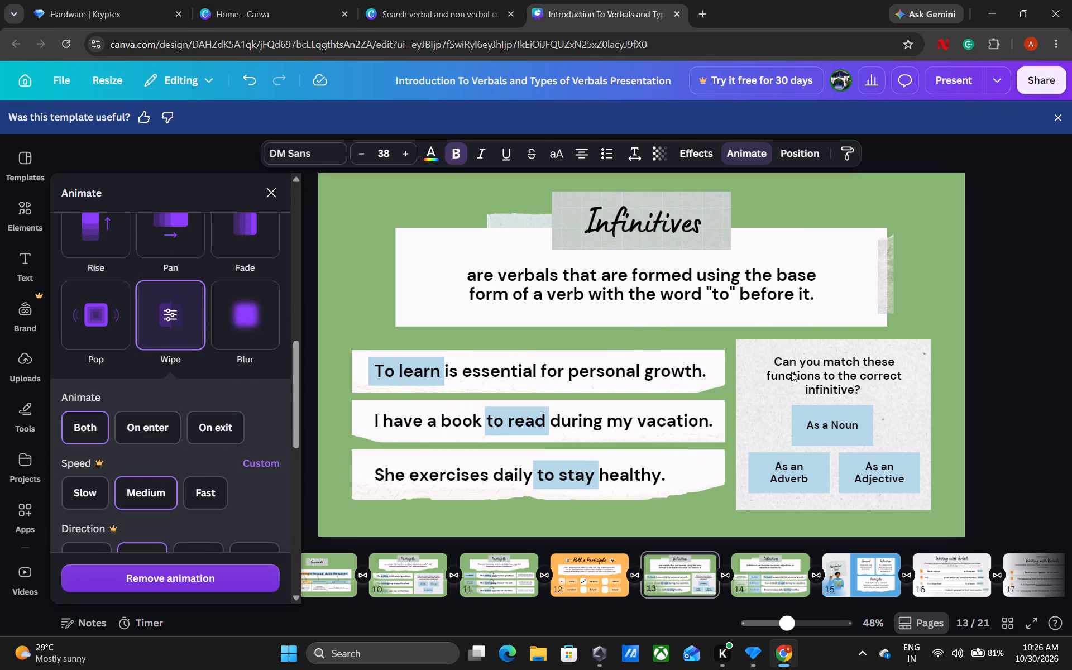
Apply the Sketch animation to the textured paper behind the "Can you match these functions" box.
left_click(755, 377)
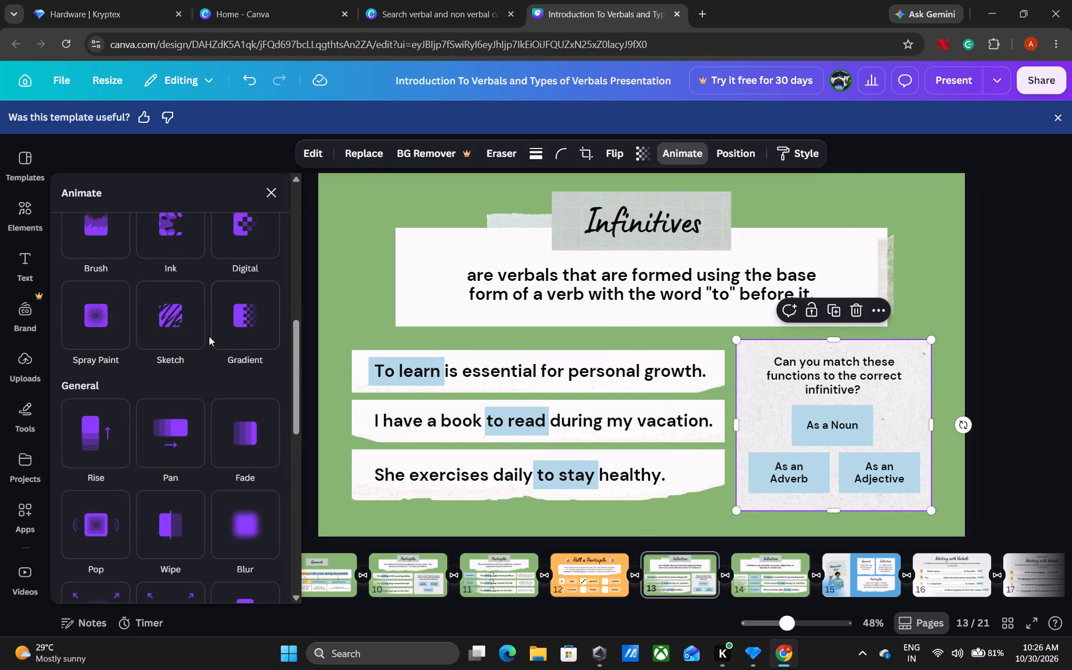
scroll(209, 336, "up", 1)
left_click(177, 428)
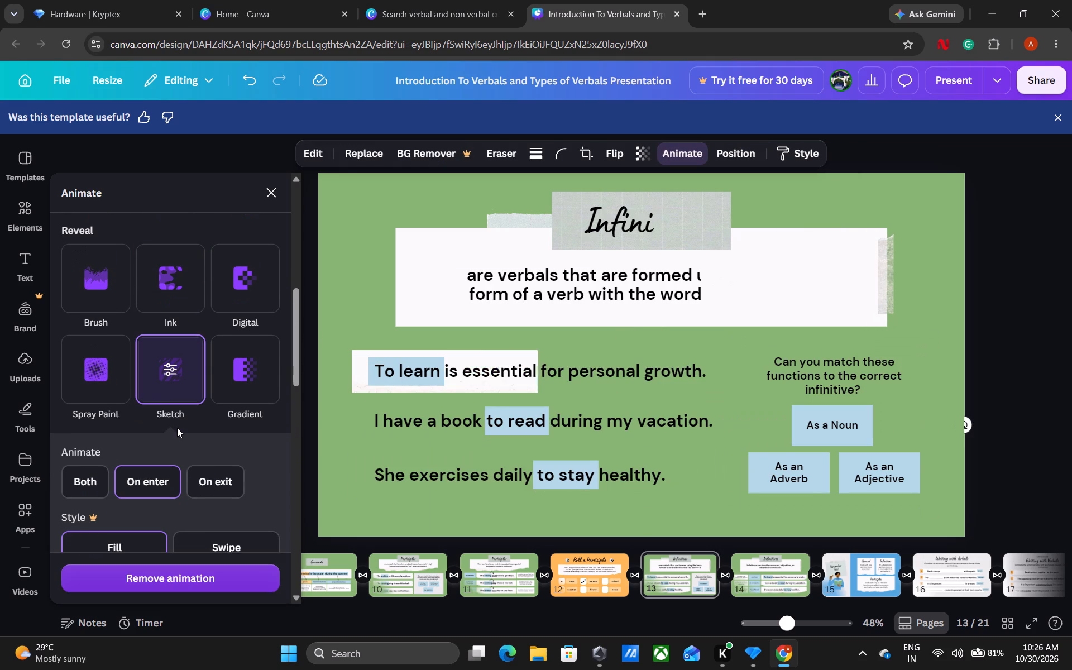
Apply the Pan animation to the "Can you match these functions to the correct infinitive?" text on slide 13.
left_click(835, 355)
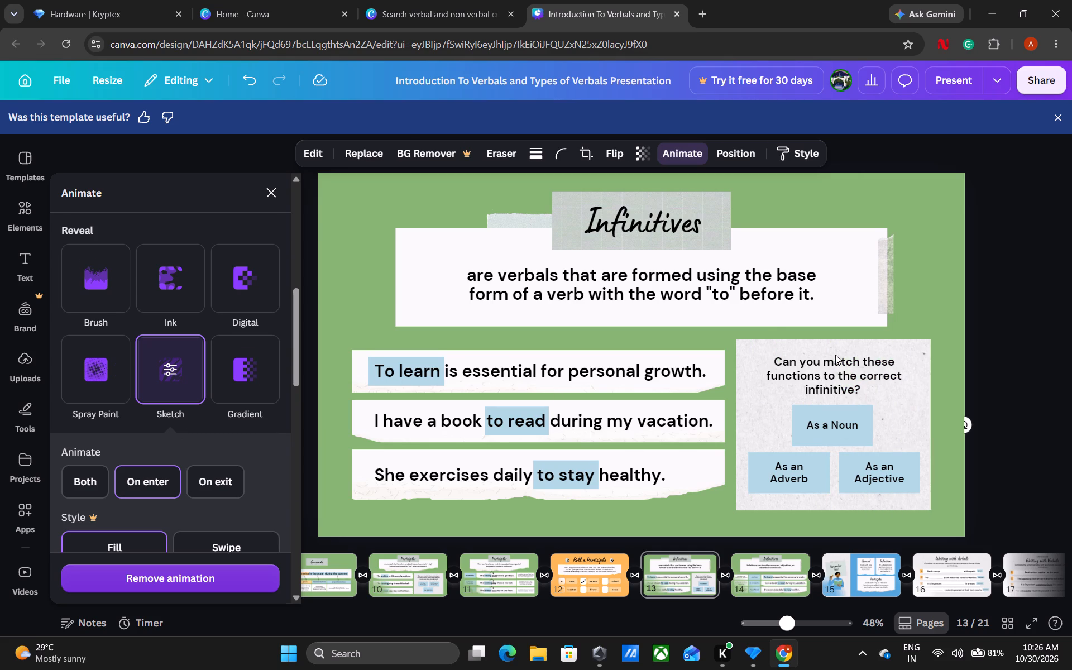
scroll(187, 341, "up", 1)
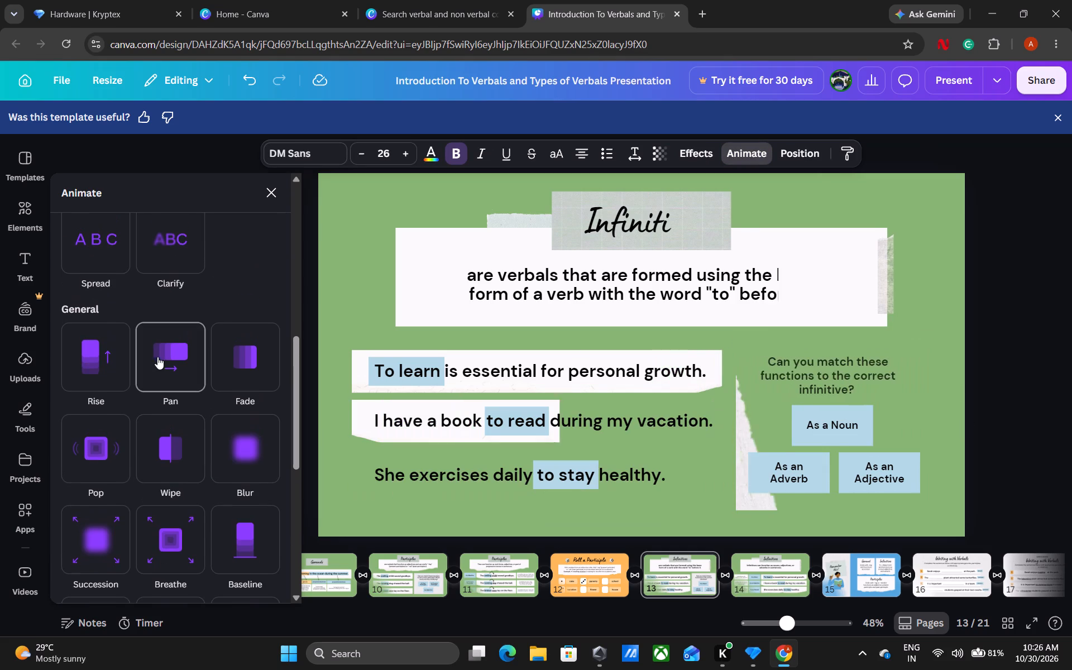
left_click(178, 352)
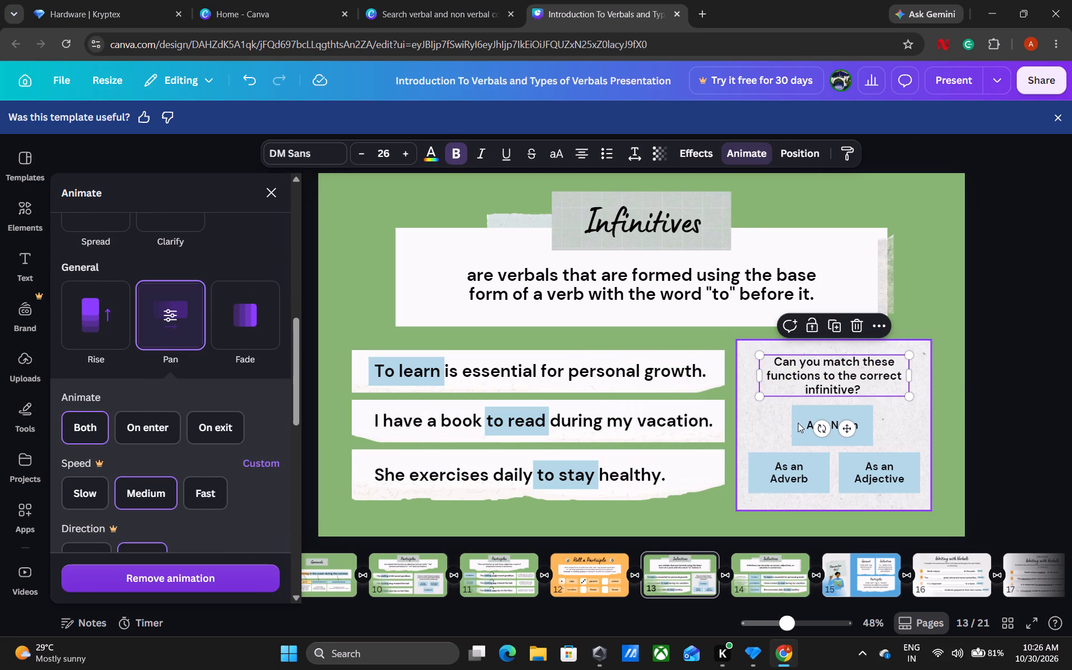
Animate the blue function boxes on slide 13: Rise for "As a Noun", Pan for "As an Adverb" and "As an Adjective".
left_click(794, 423)
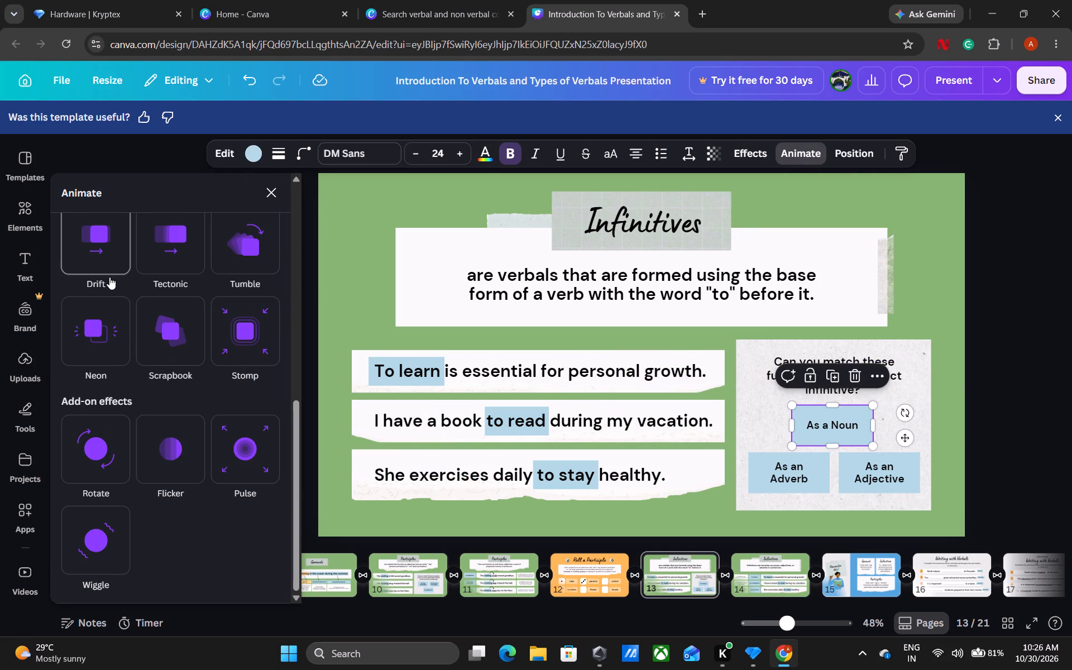
scroll(109, 277, "up", 6)
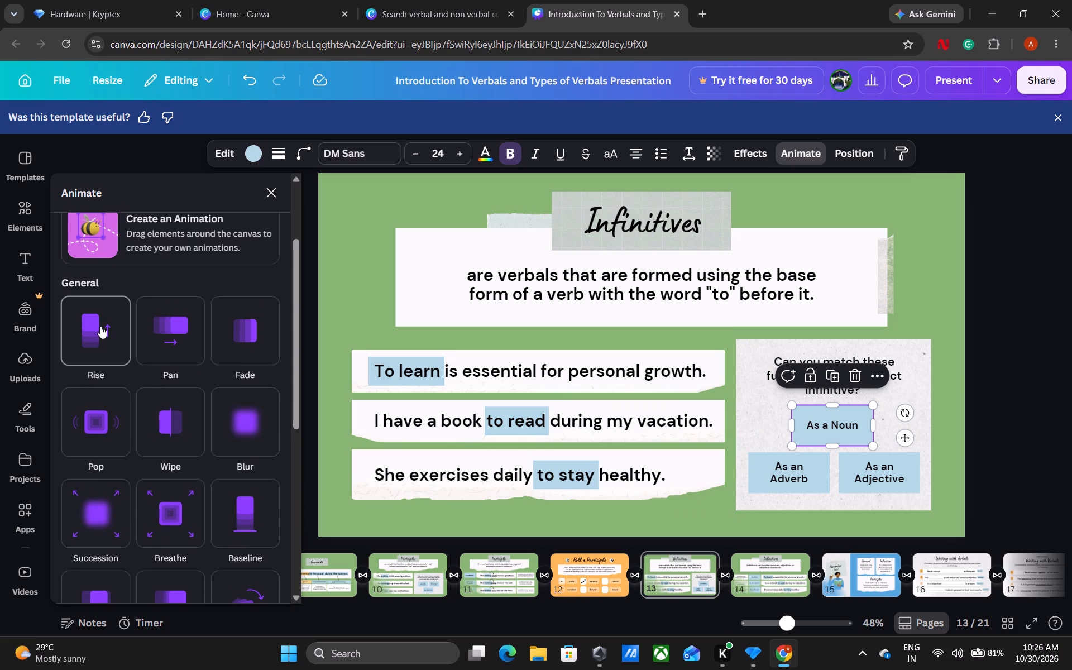
left_click(100, 326)
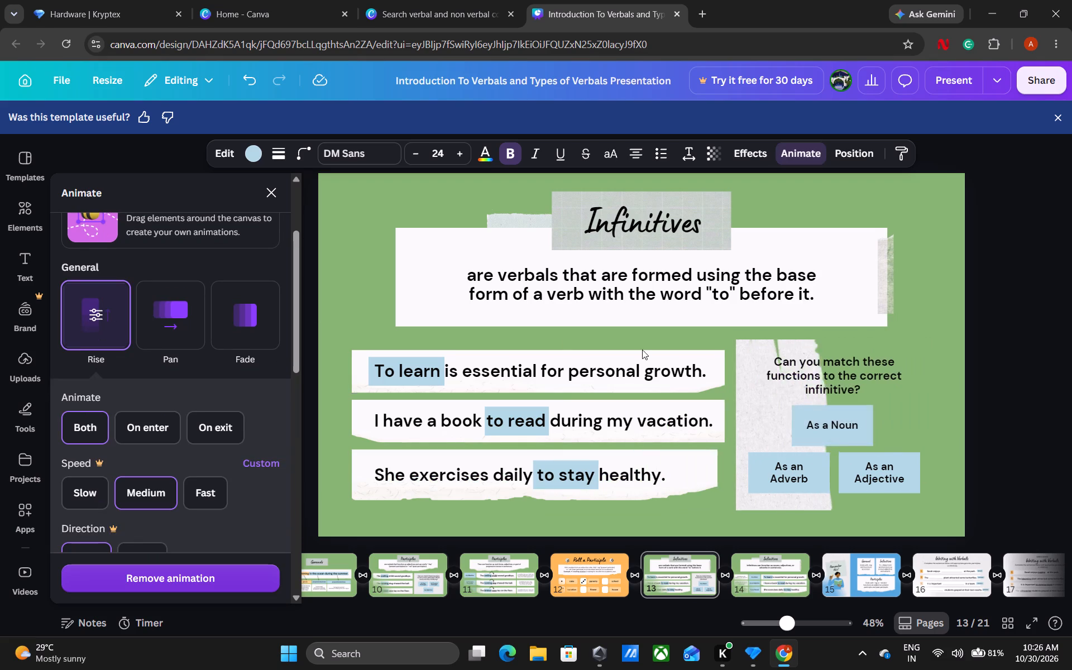
left_click(755, 476)
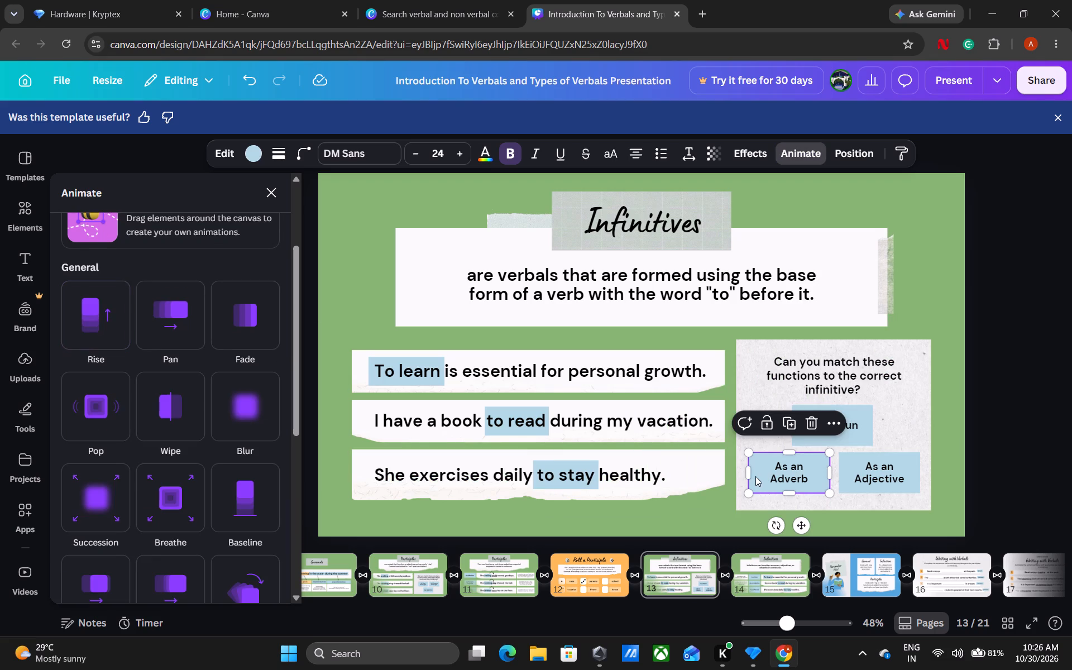
left_click(179, 317)
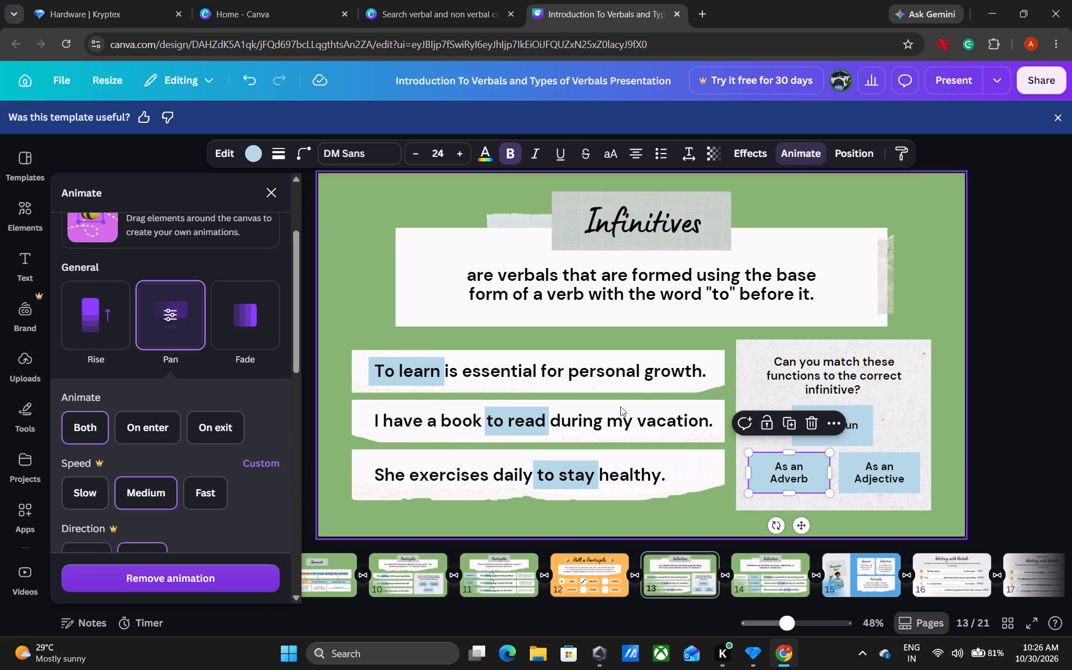
left_click(879, 480)
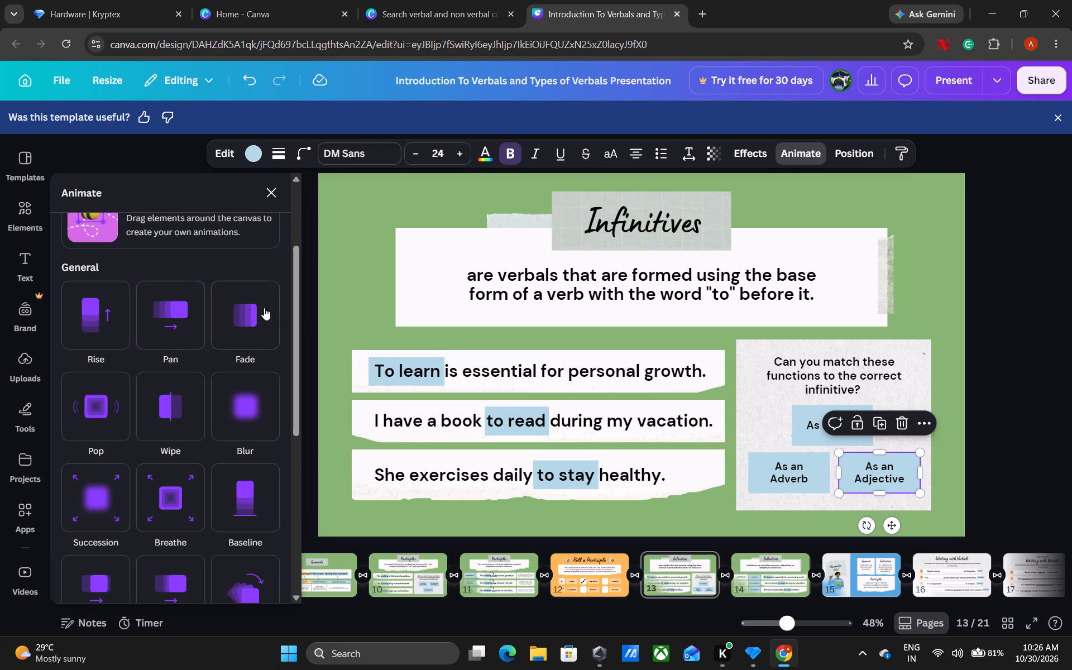
left_click(123, 324)
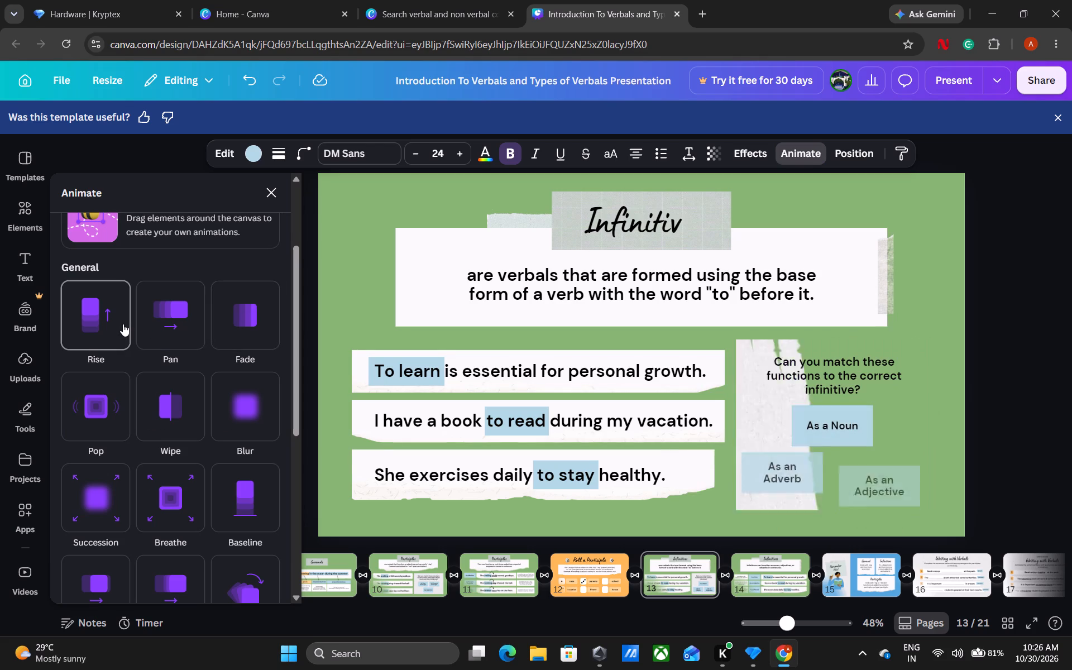
left_click(187, 326)
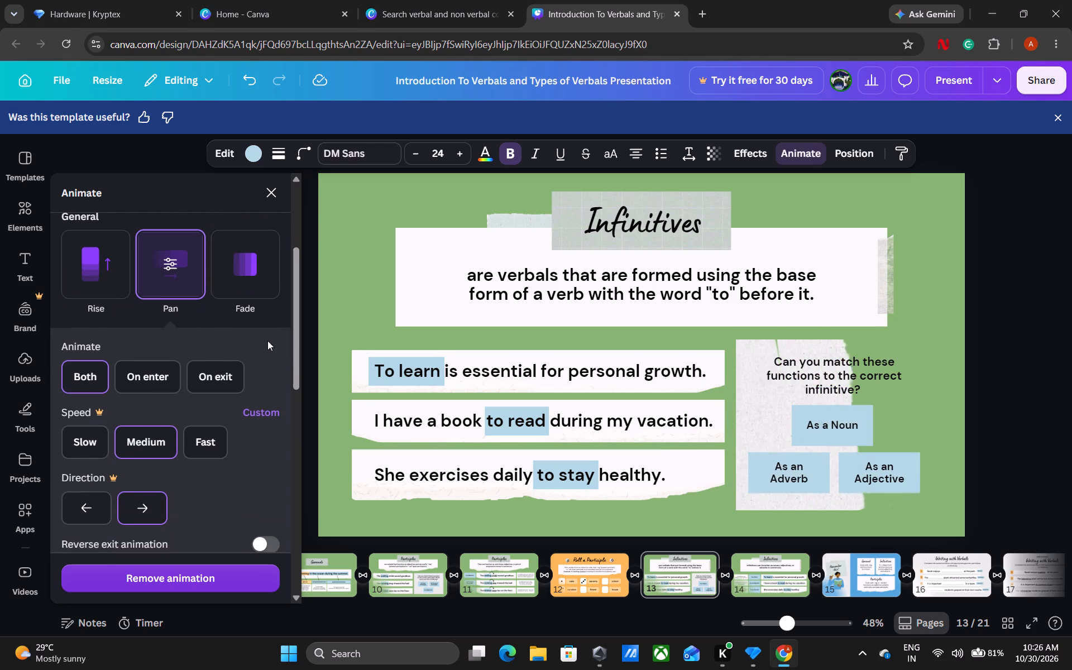
Present full screen, go back to the opening slides and play forward through slide 15 to review the animations, then exit.
left_click(952, 77)
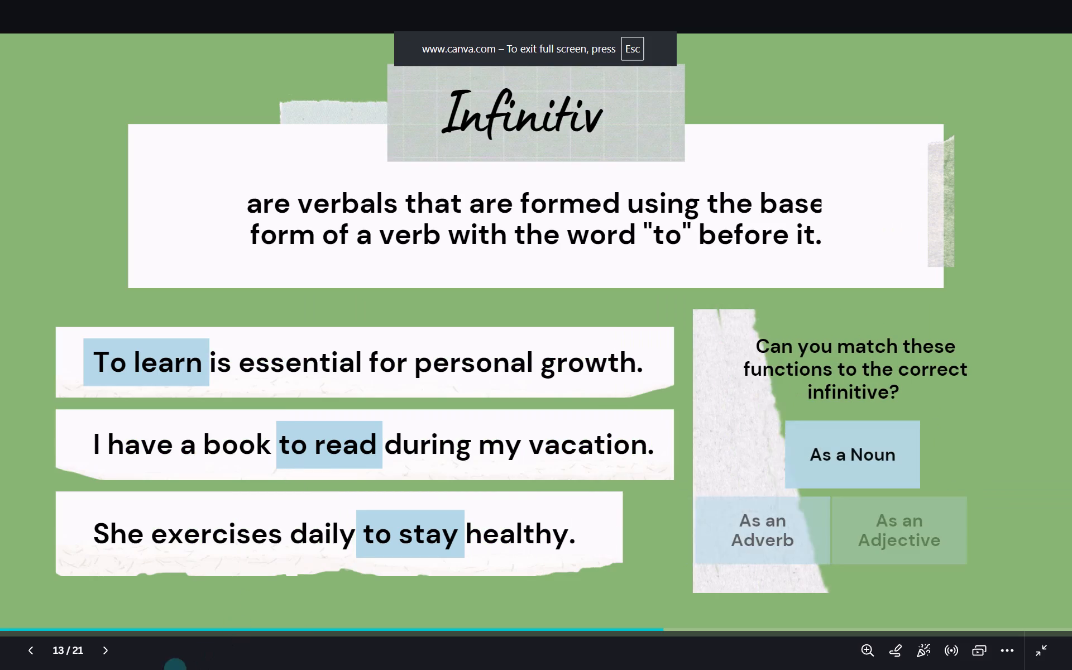
triple_click(32, 653)
triple_click(32, 653)
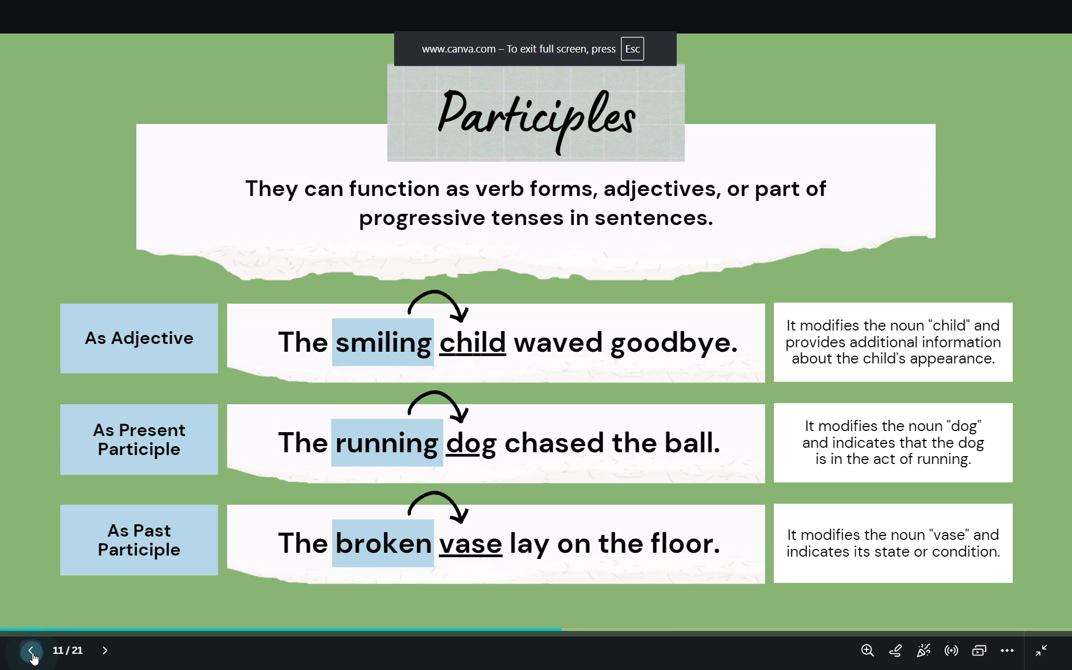
triple_click(32, 653)
triple_click(32, 653)
triple_click(32, 653)
triple_click(32, 653)
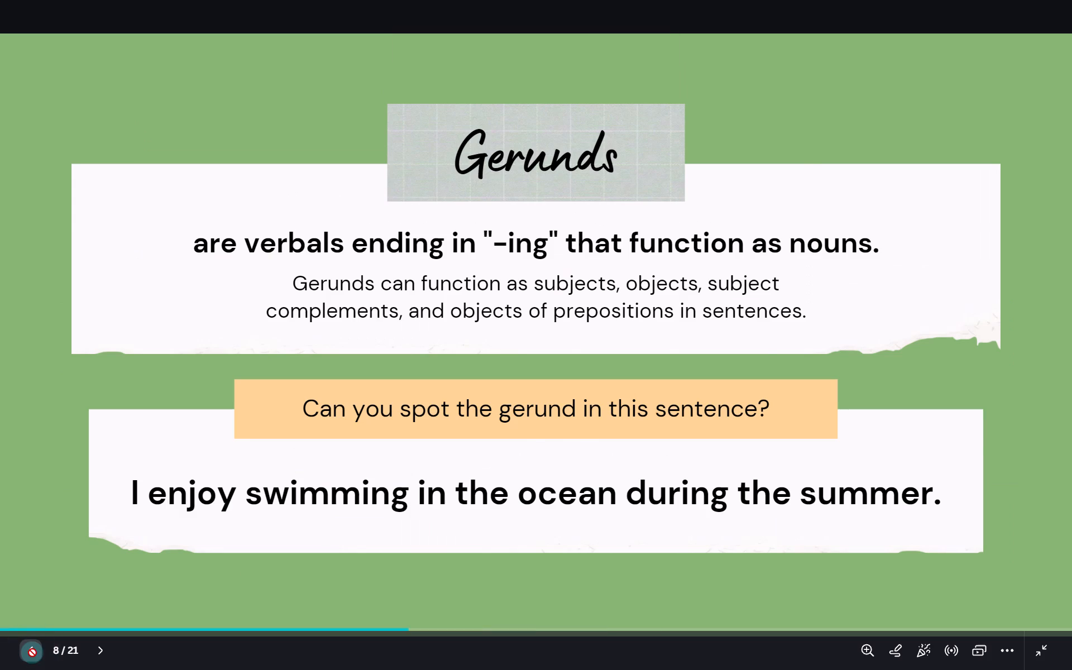
double_click(32, 653)
key("Right")
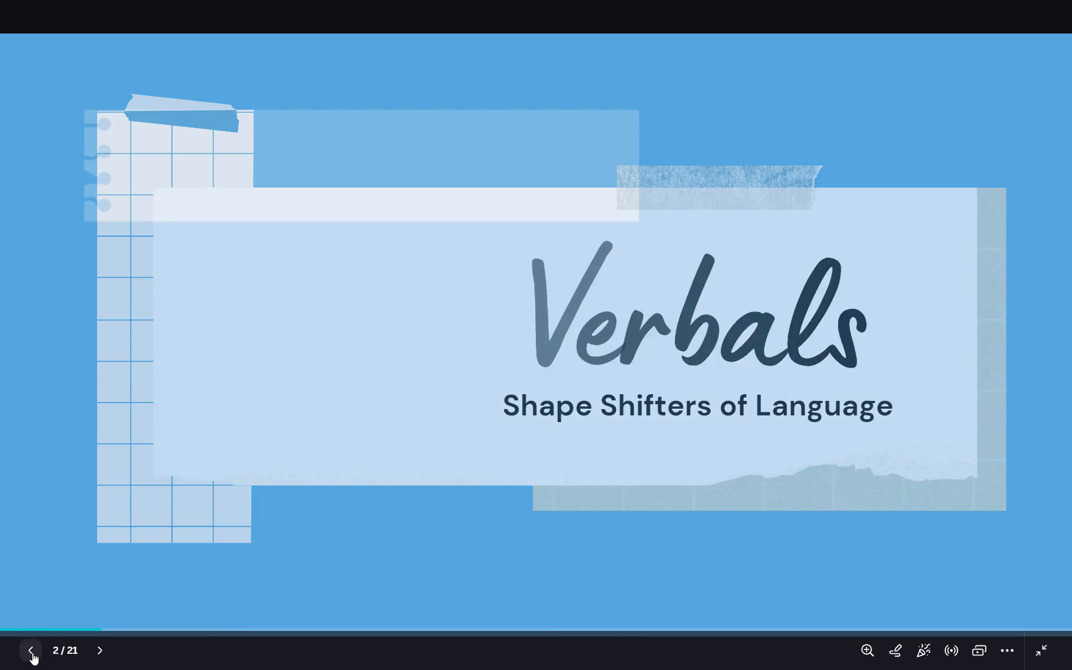
key("Right")
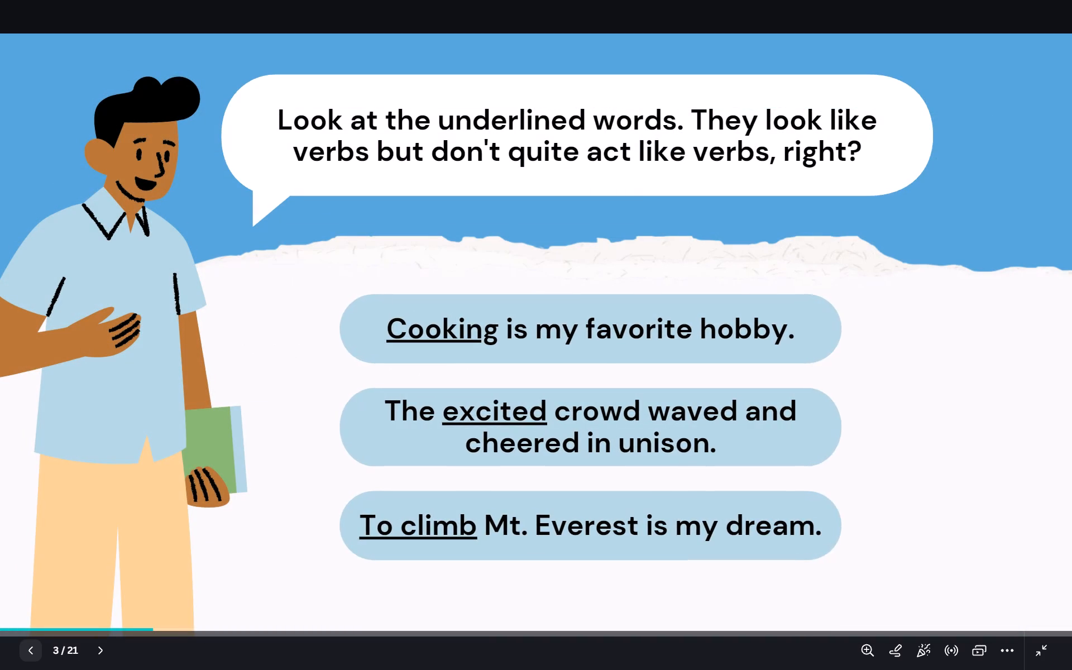
key("Right")
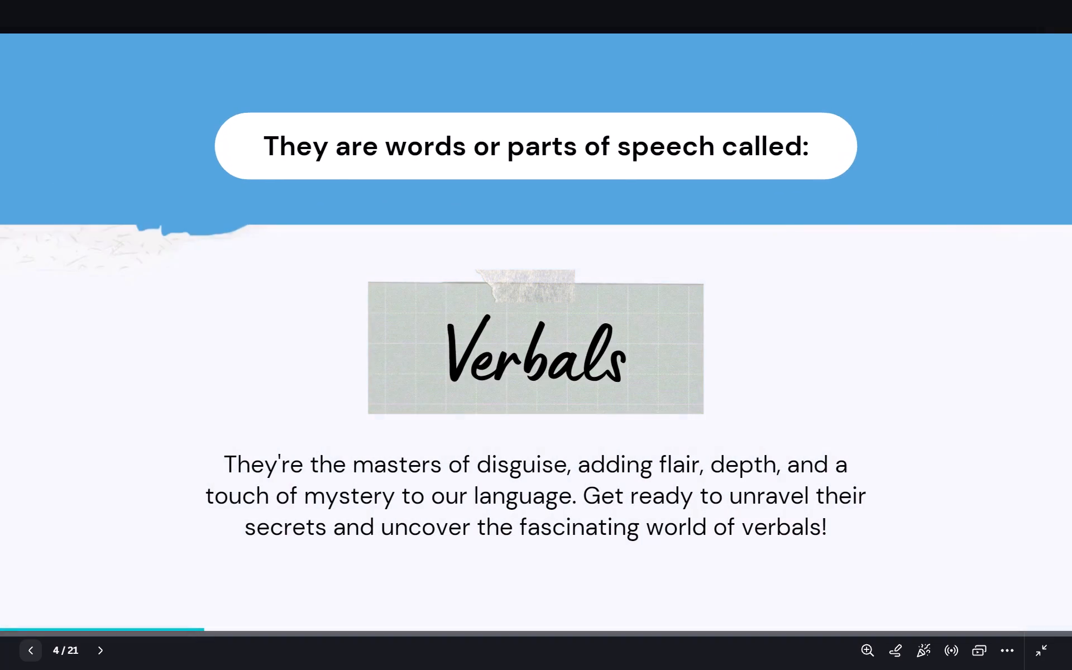
key("Right")
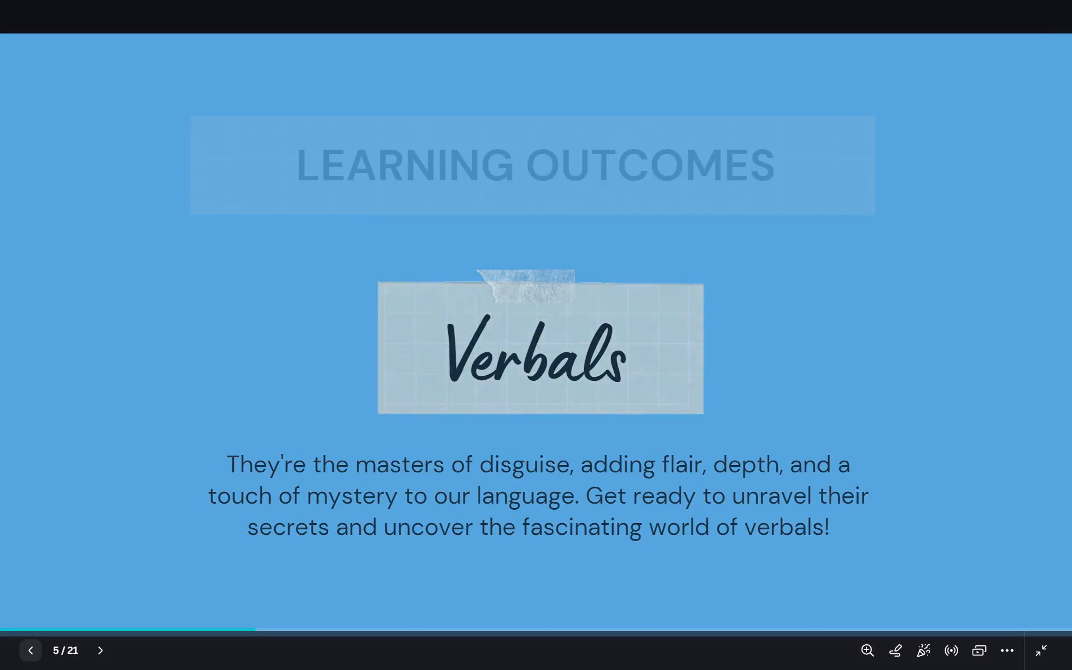
key("Right")
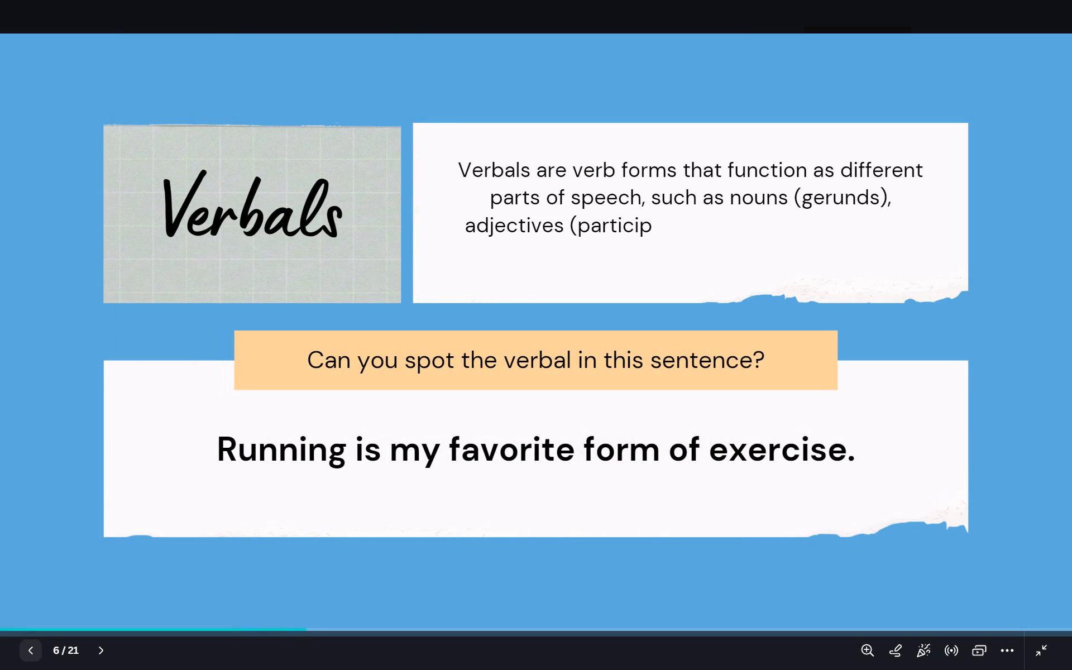
key("Right")
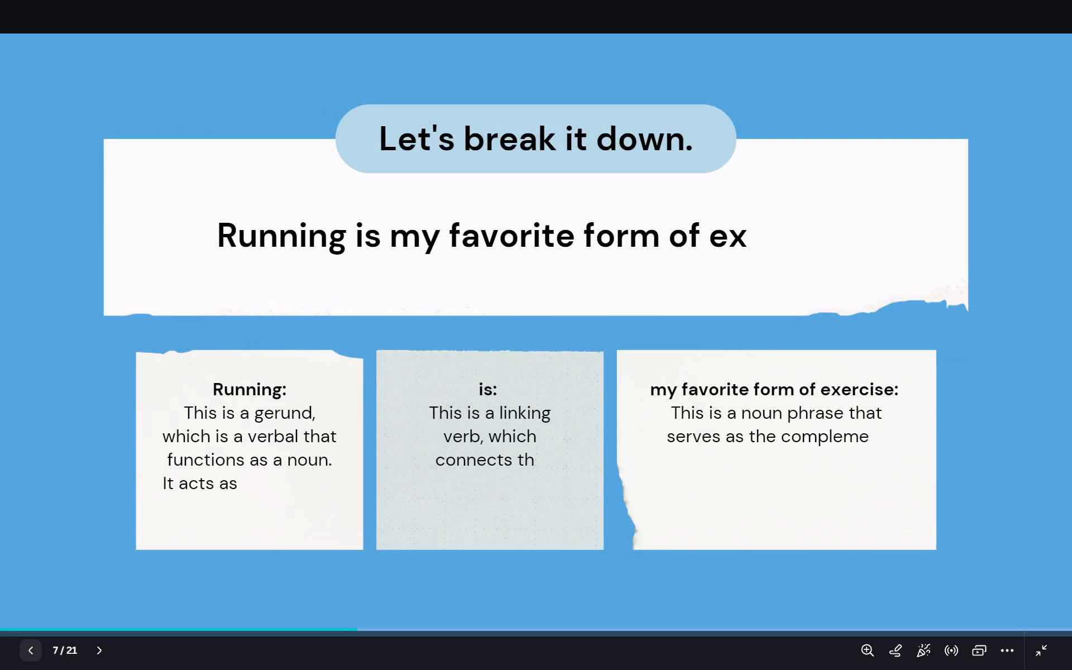
key("Right")
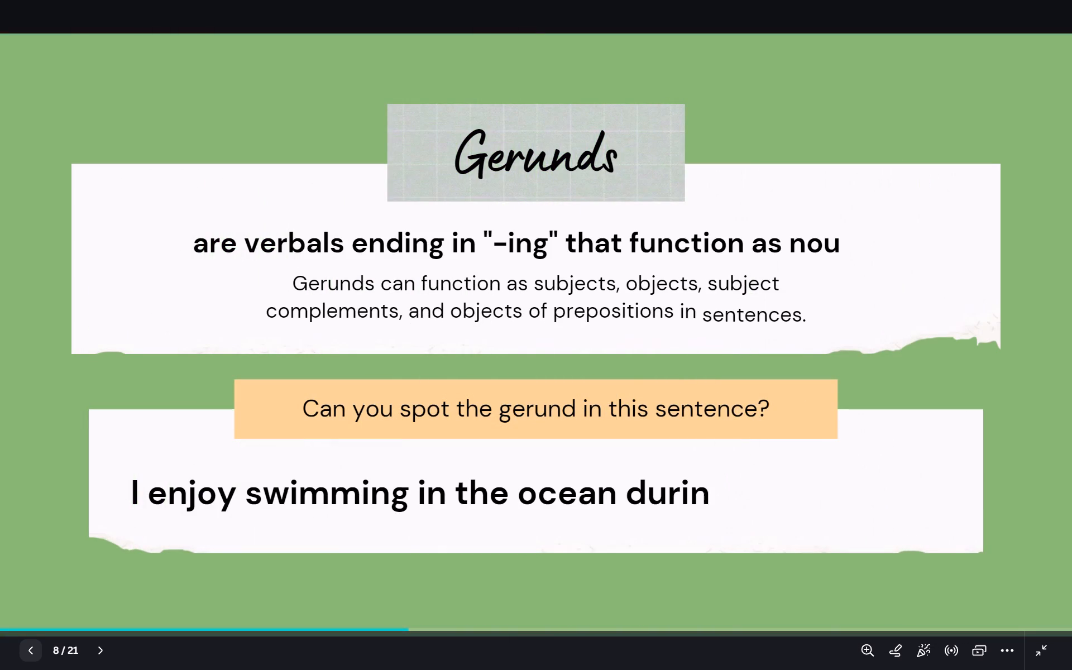
key("Right")
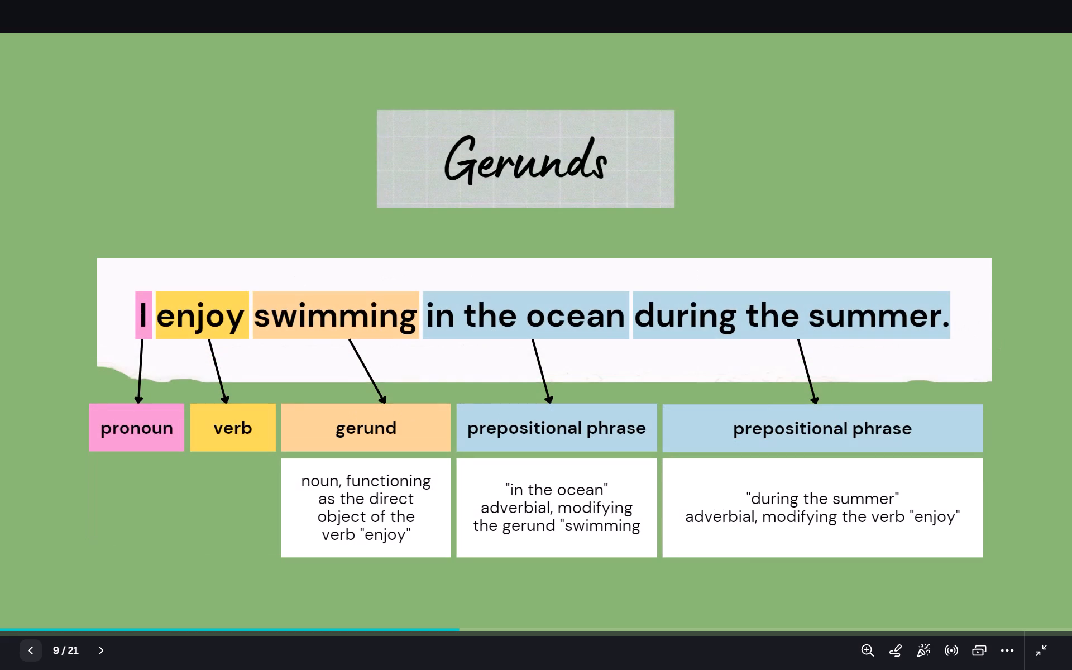
key("Right")
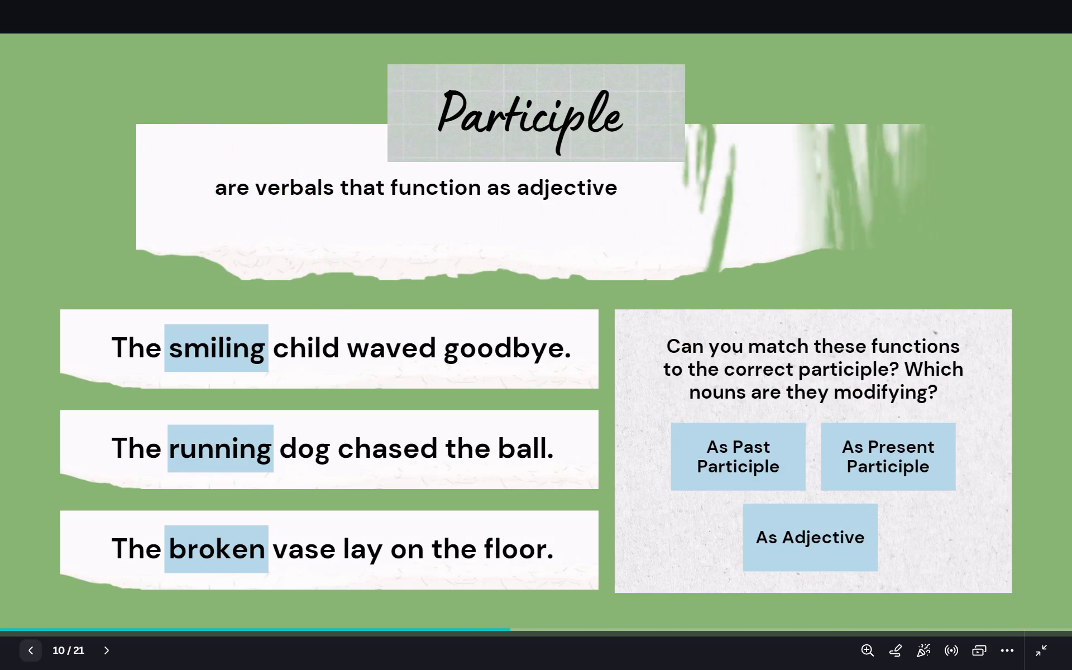
key("Right")
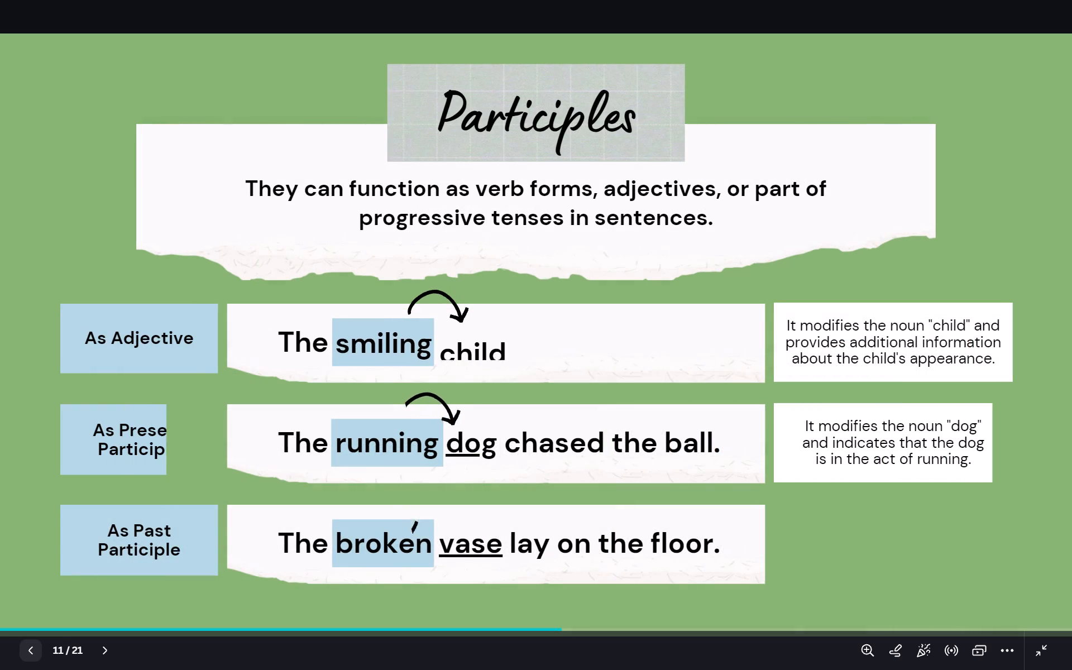
key("Right")
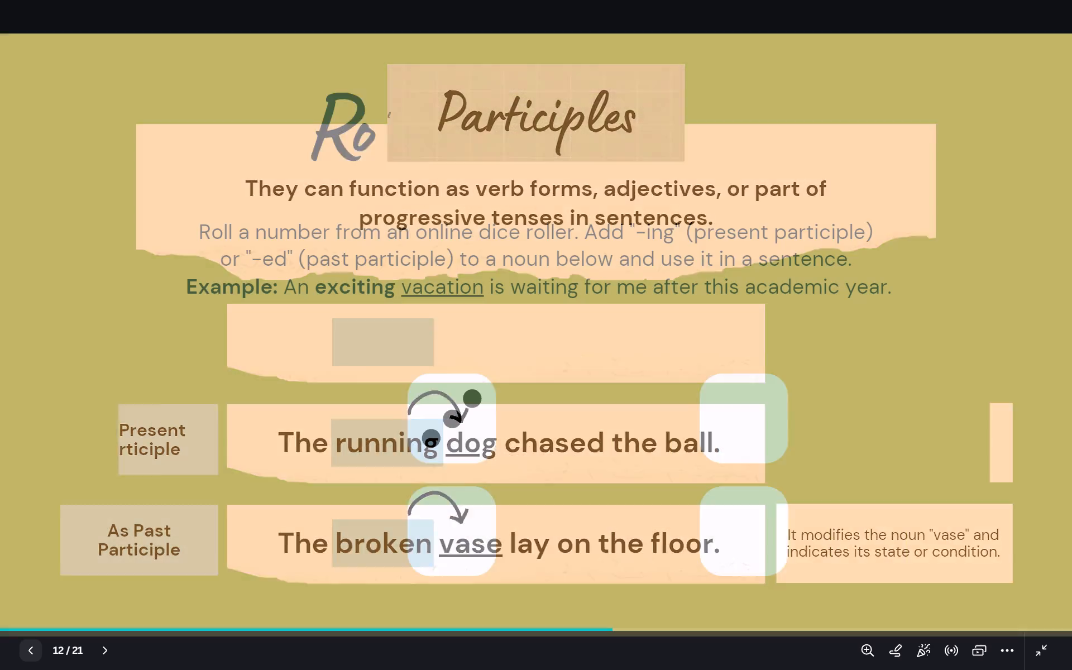
key("Right")
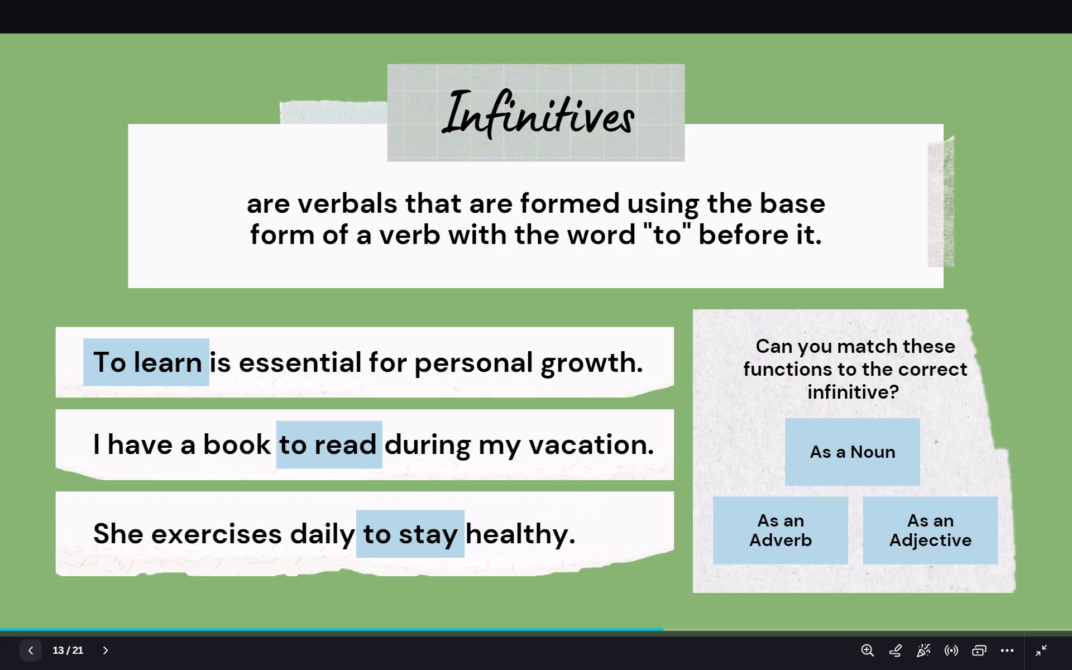
key("Right")
key("Right")
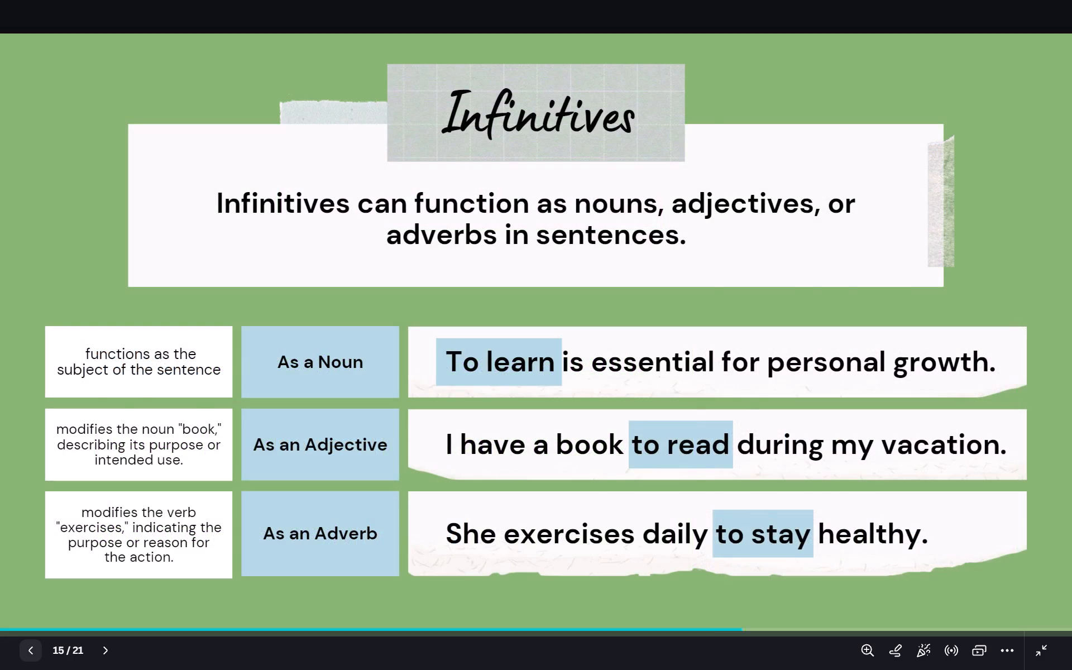
key("Escape")
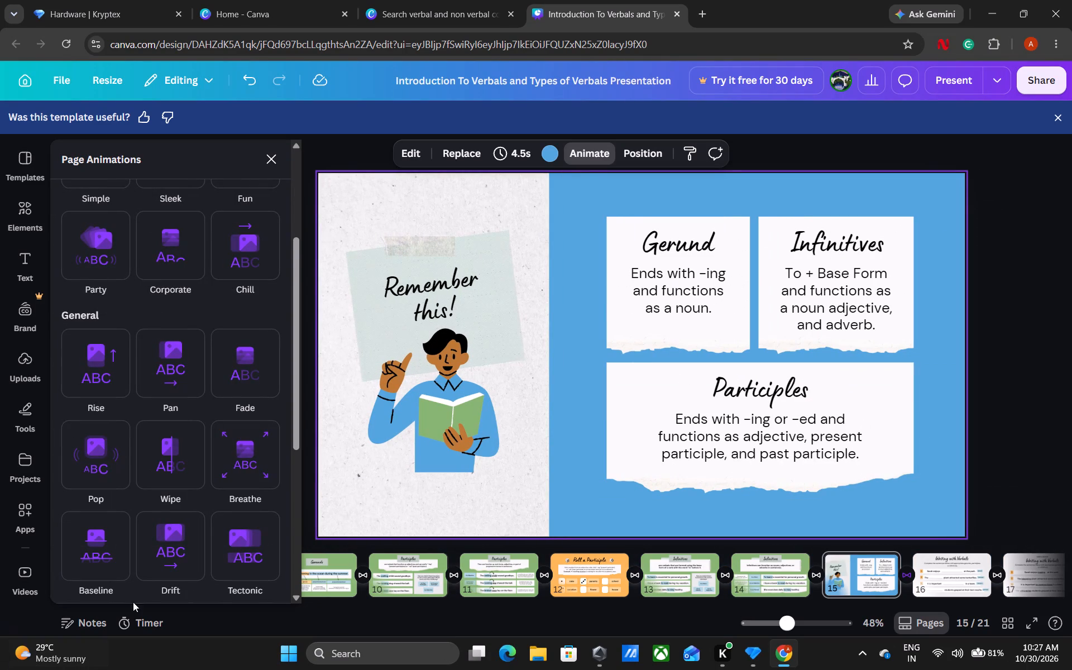
Apply the Typewriter animation to the "Infinitives" title on slide 14.
left_click(760, 567)
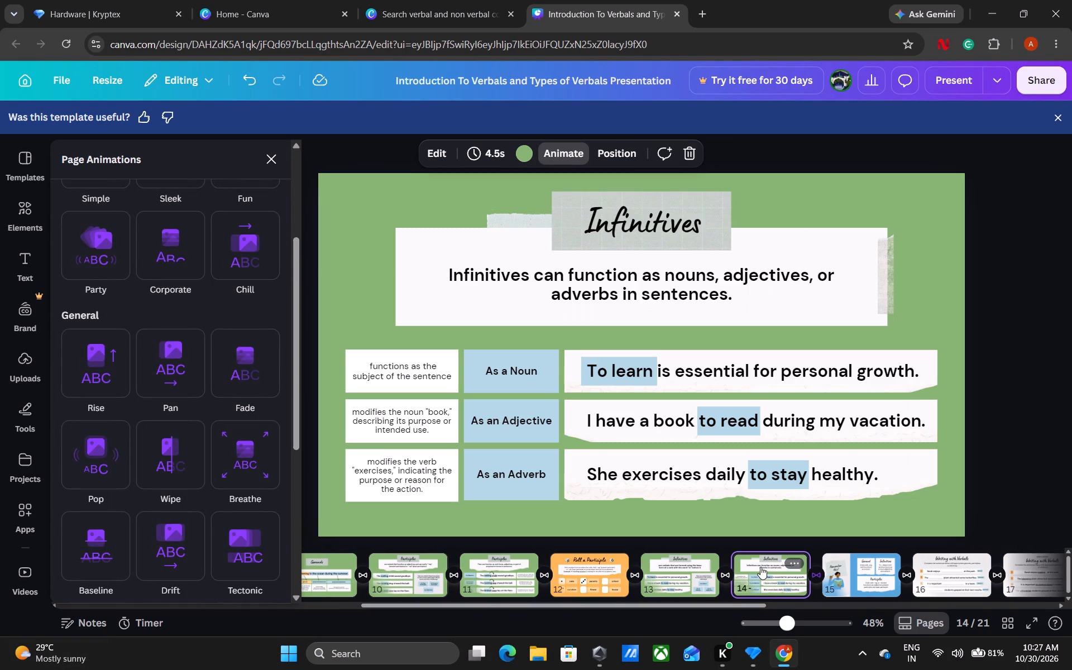
left_click(615, 210)
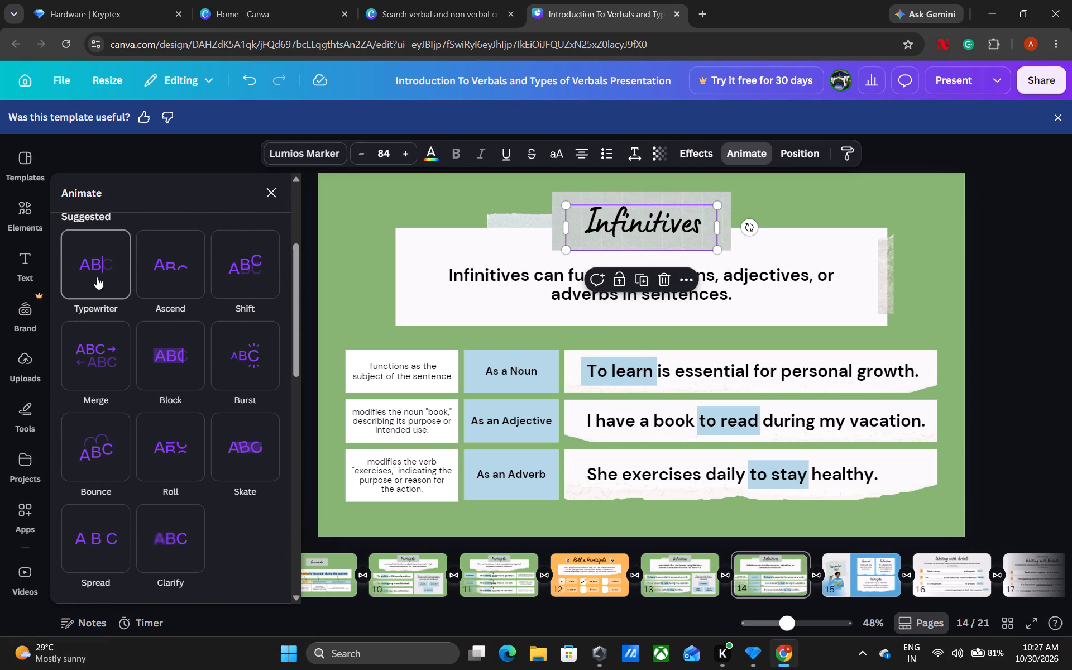
left_click(97, 277)
On slide 14, apply Sketch to the large white paper and Pan to the pale mint paper piece behind the title.
left_click(405, 284)
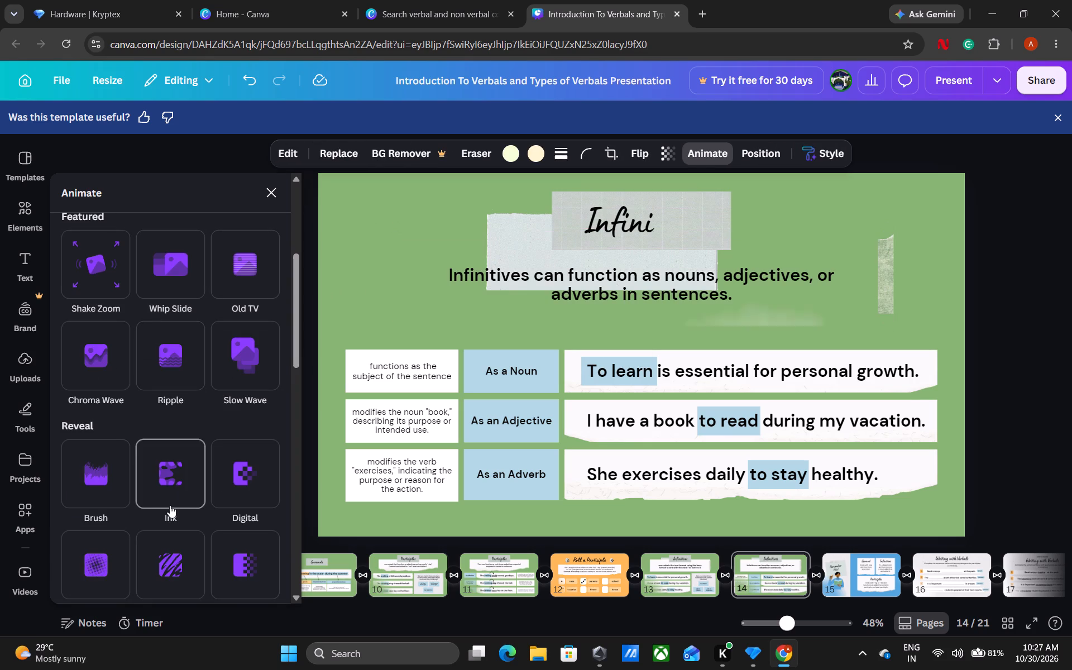
left_click(179, 565)
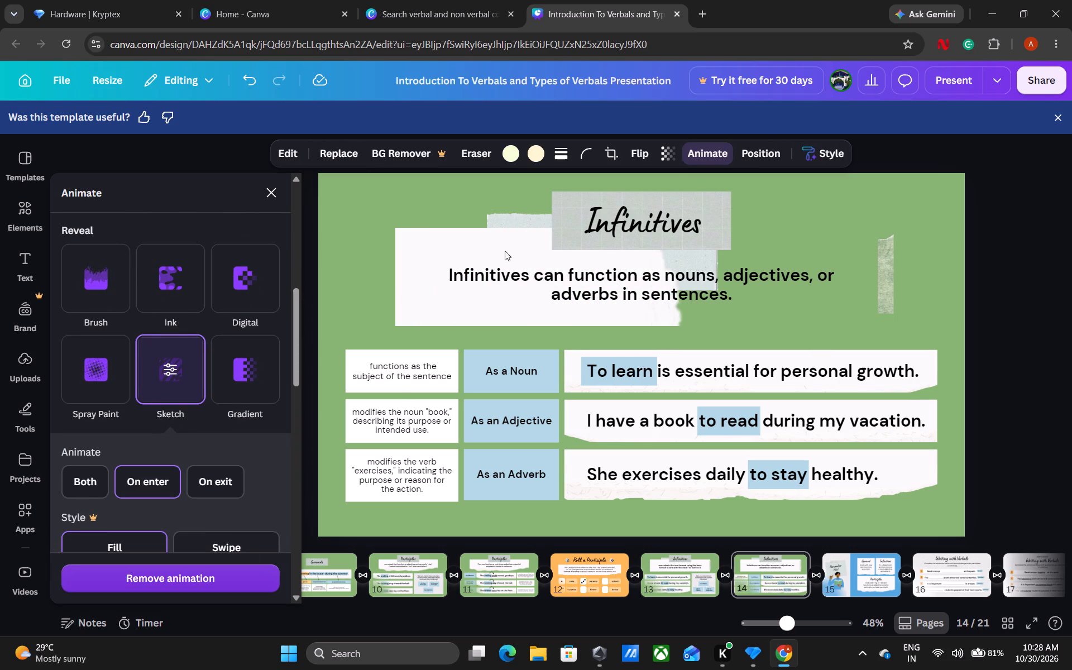
left_click(516, 218)
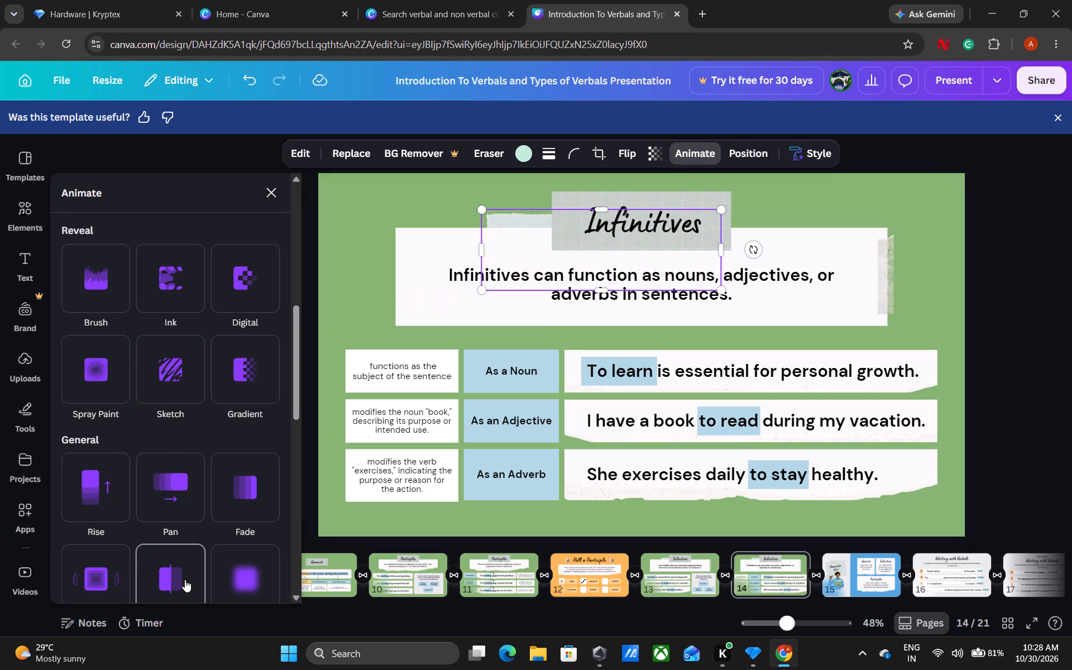
left_click(181, 475)
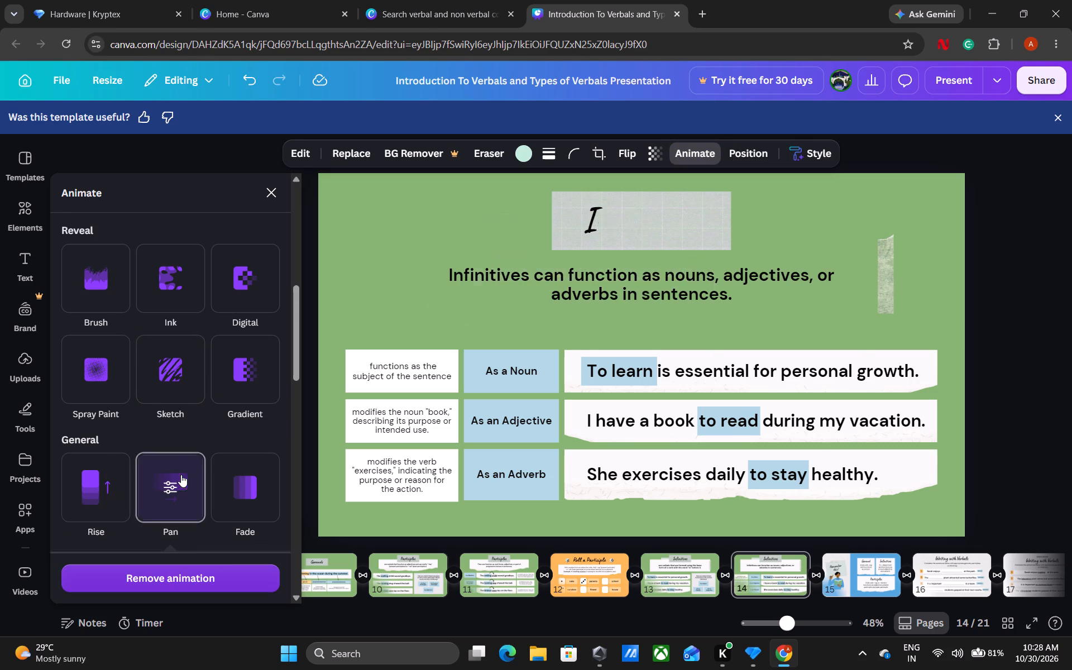
left_click(531, 290)
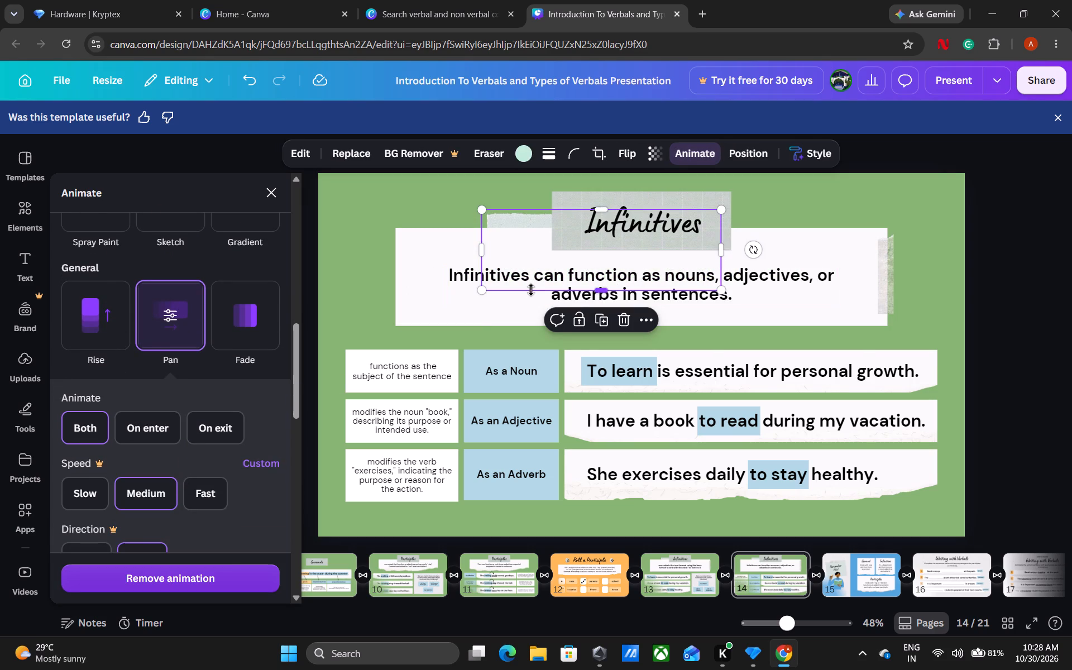
Apply the Wipe animation to the definition text "Infinitives can function as nouns, adjectives, or adverbs in sentences." on slide 14.
left_click(457, 285)
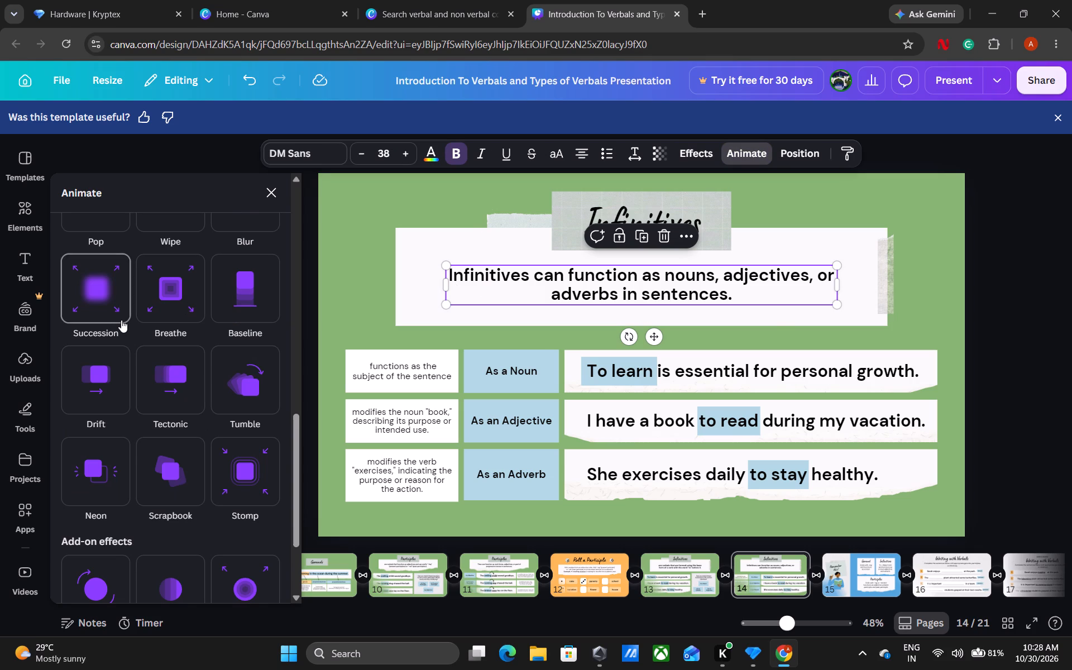
scroll(151, 330, "up", 2)
left_click(151, 330)
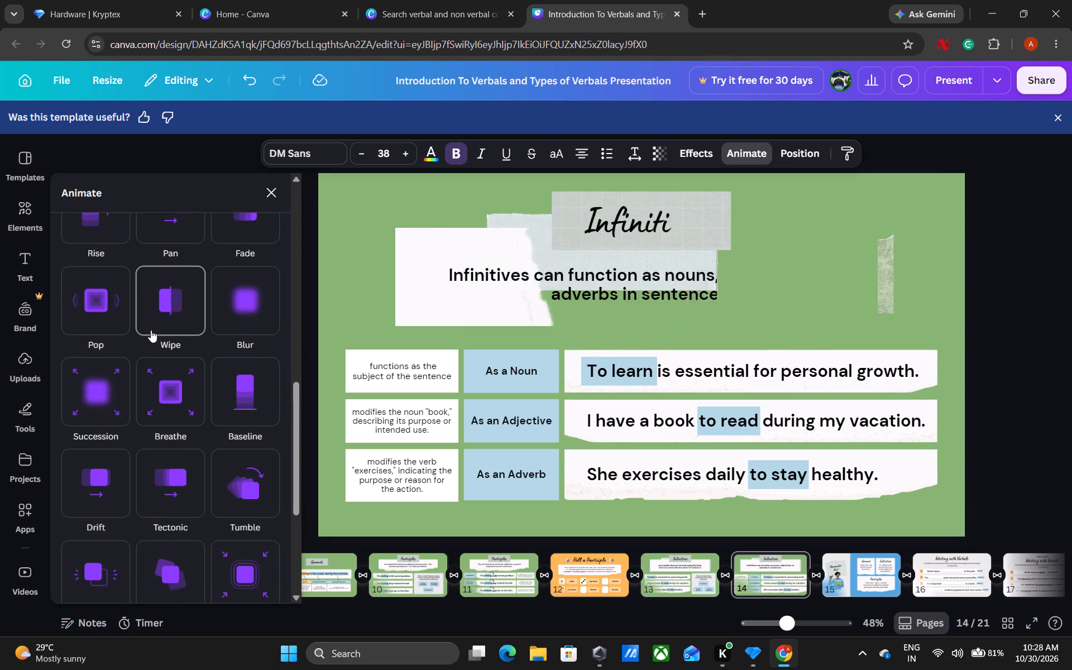
Apply the Pan animation to each of the three white description boxes beside the blue function boxes on slide 14.
left_click(401, 375)
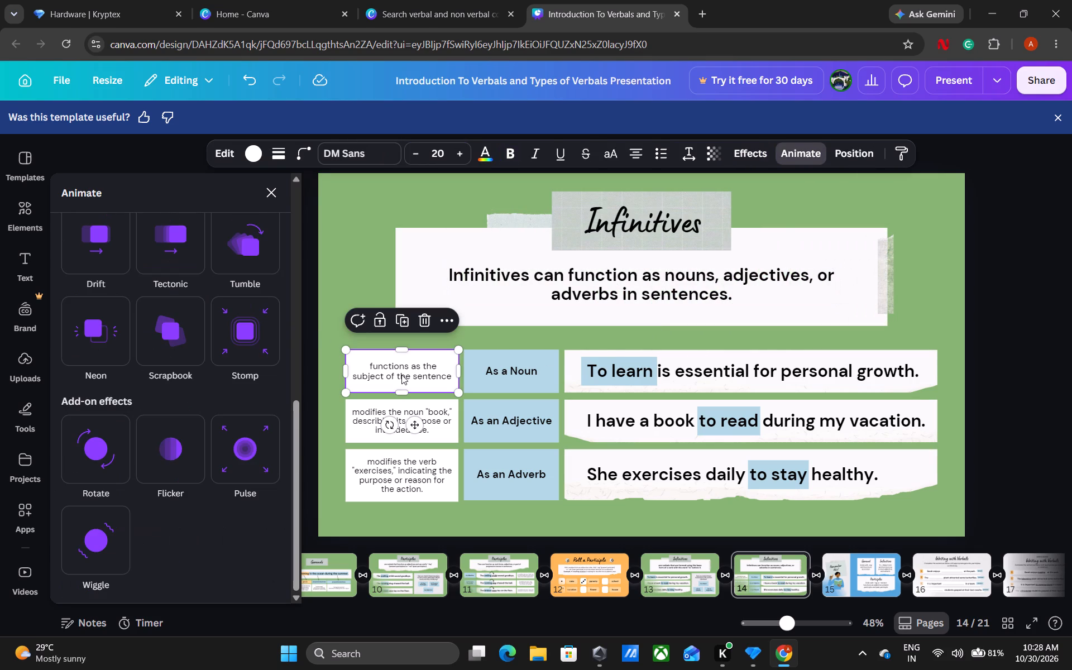
scroll(190, 264, "up", 4)
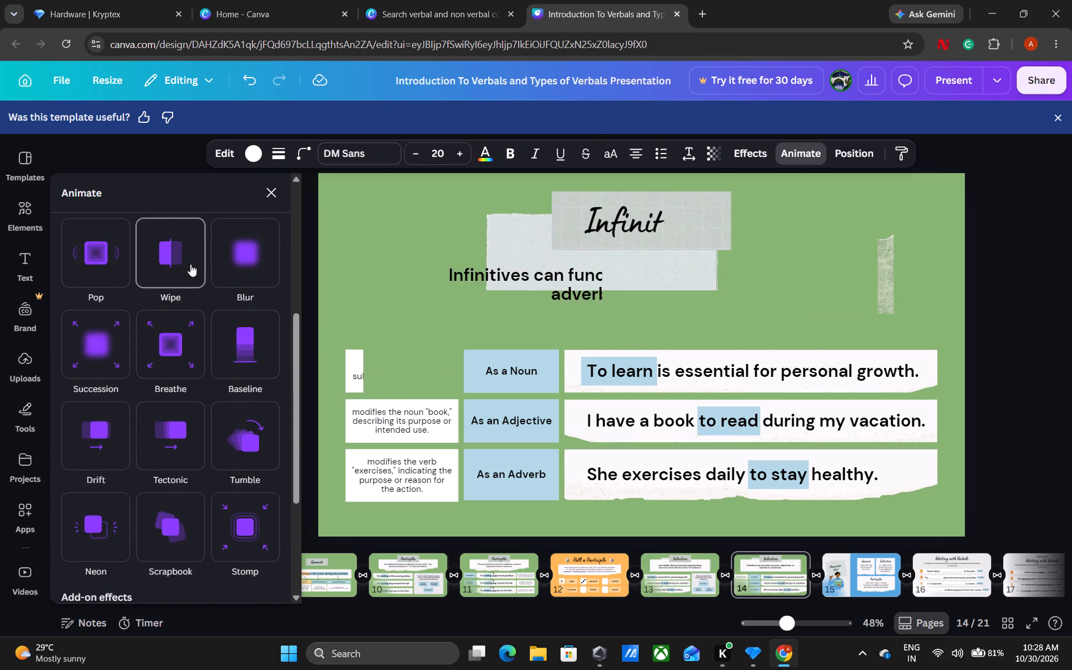
scroll(190, 264, "up", 1)
left_click(177, 304)
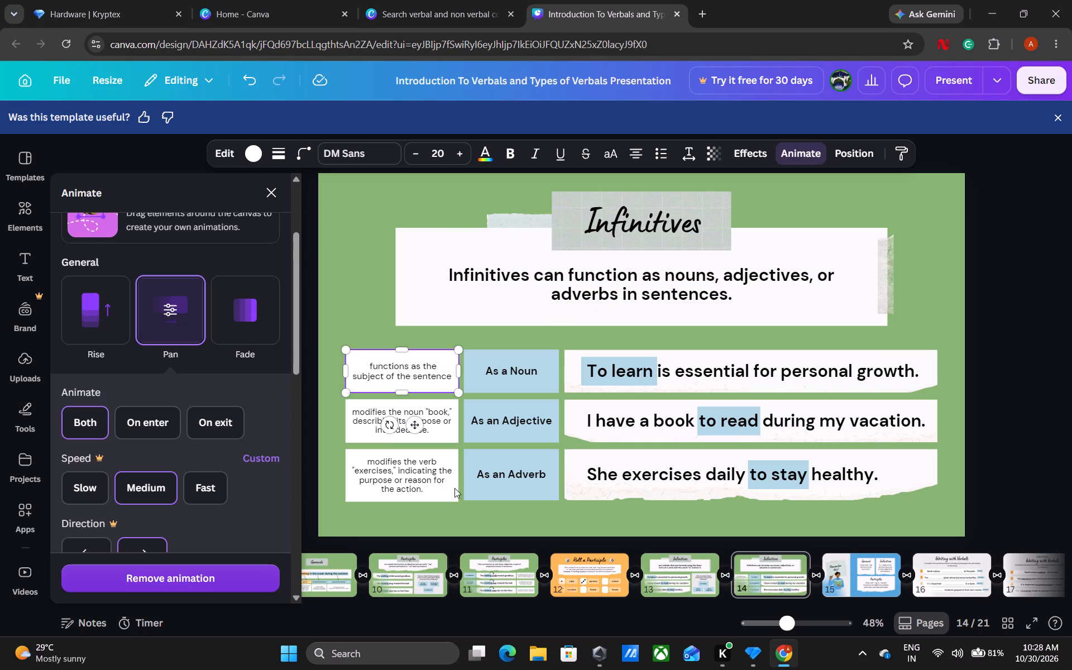
left_click(447, 420)
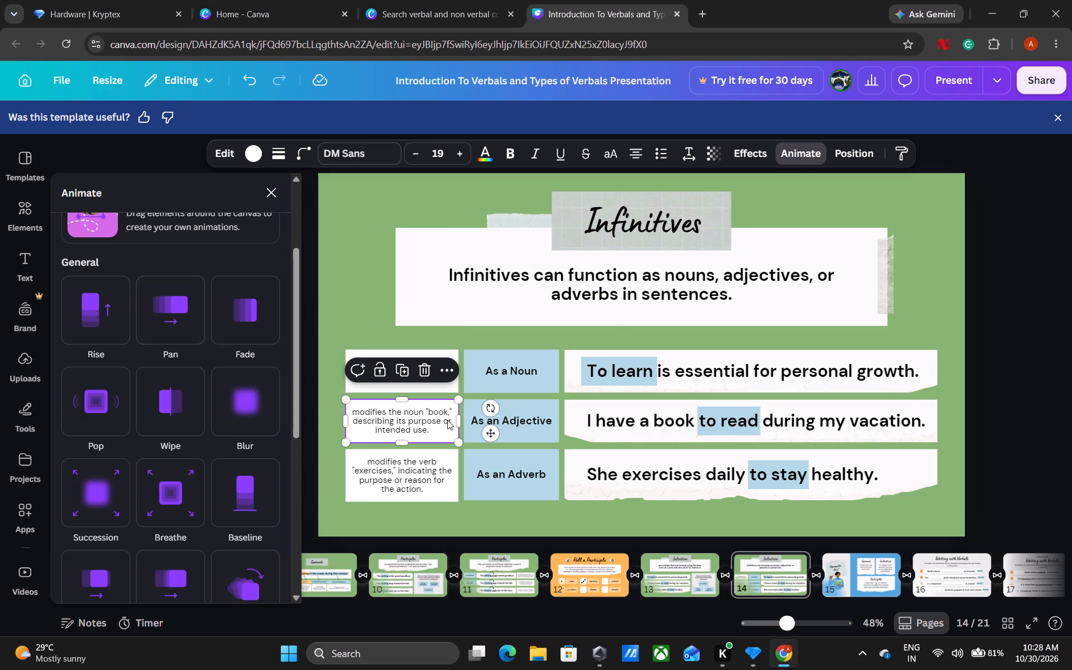
left_click(181, 323)
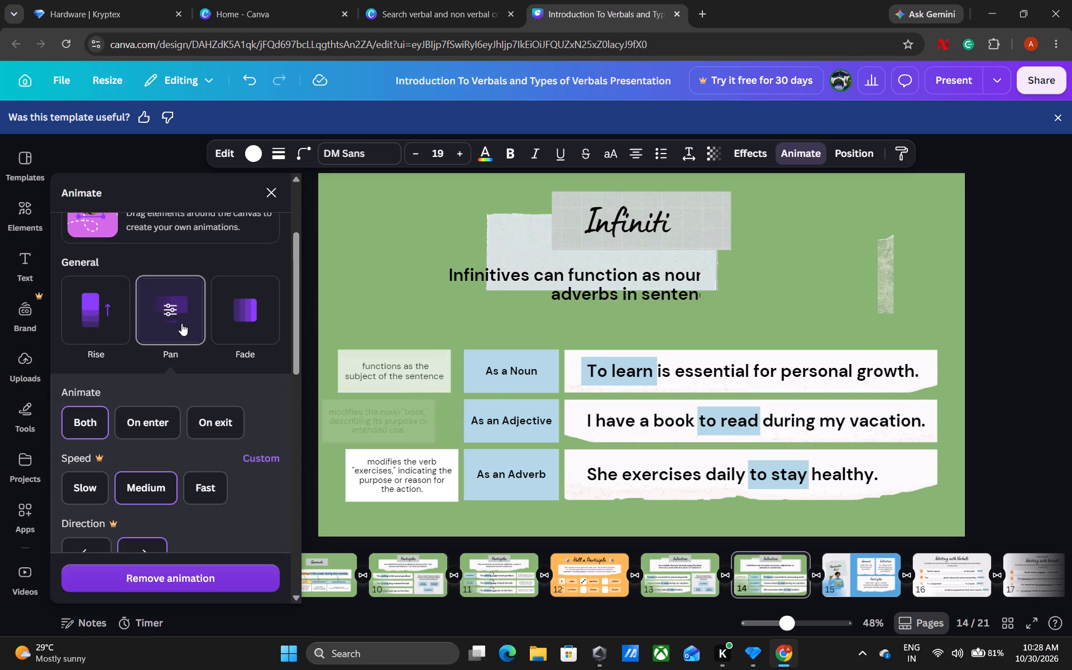
left_click(413, 487)
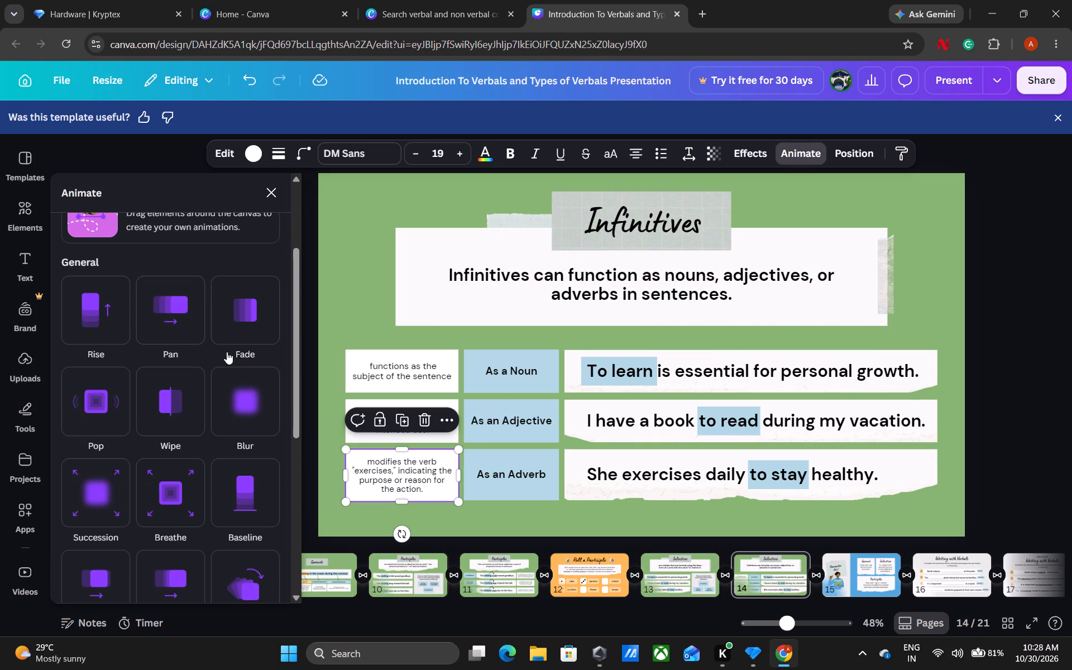
left_click(180, 305)
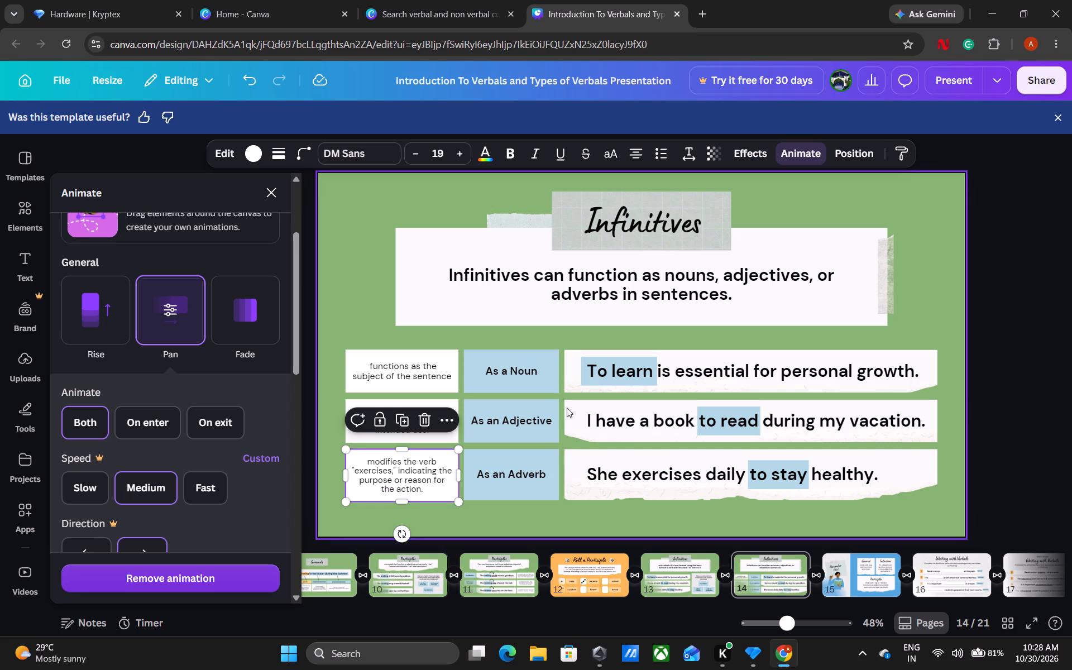
Apply the Rise animation to the blue "As a Noun", "As an Adjective" and "As an Adverb" boxes on slide 14.
left_click(533, 380)
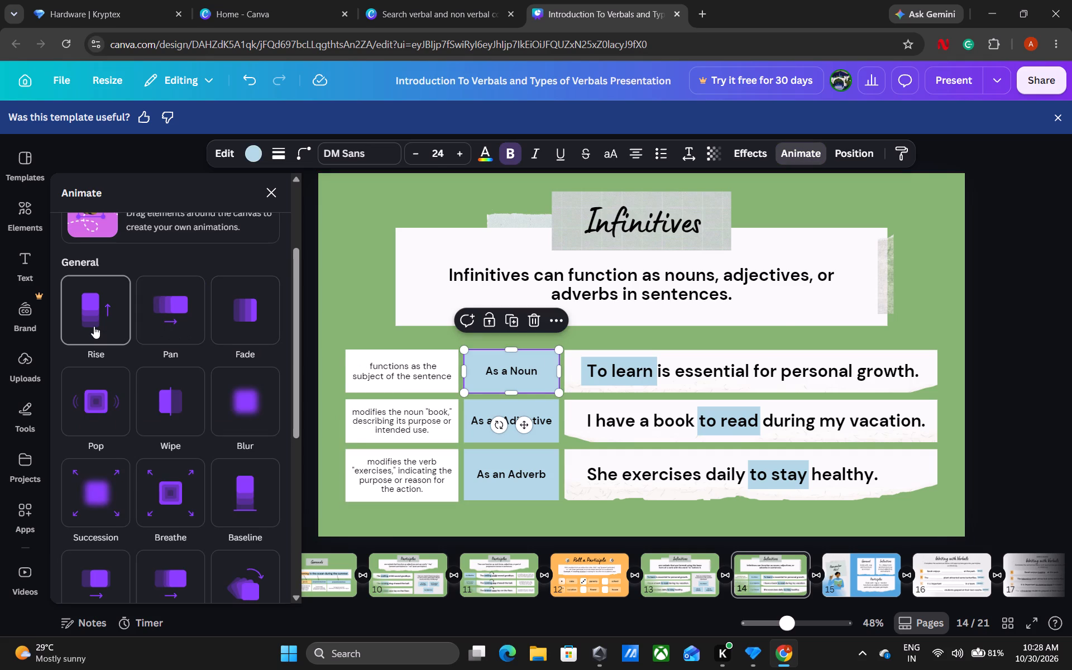
left_click(94, 326)
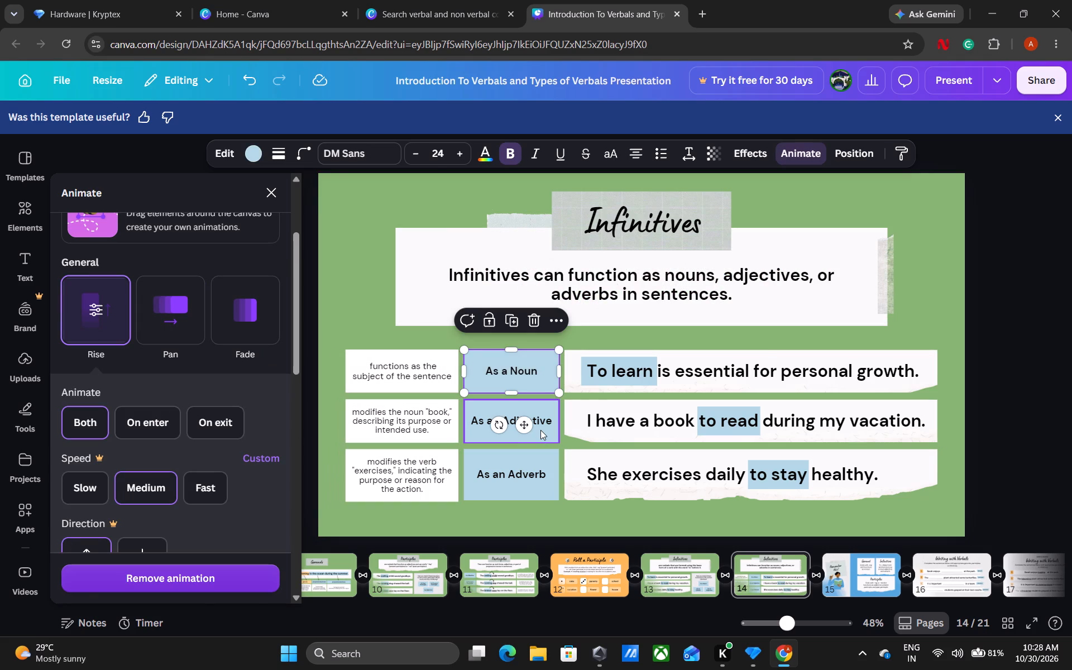
left_click(540, 430)
left_click(122, 298)
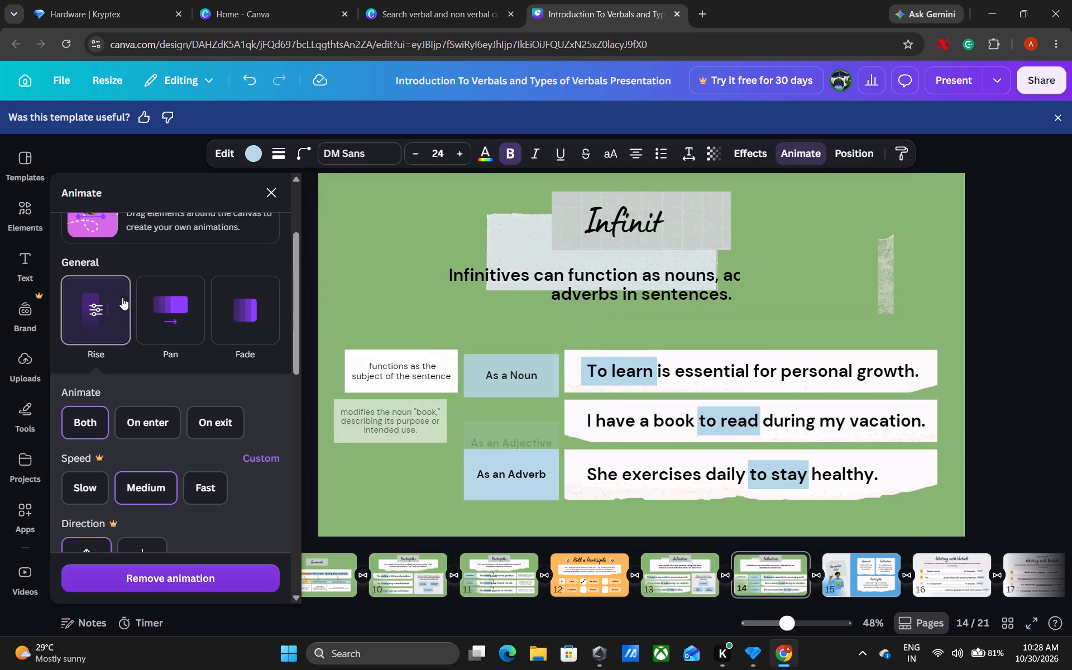
left_click(553, 475)
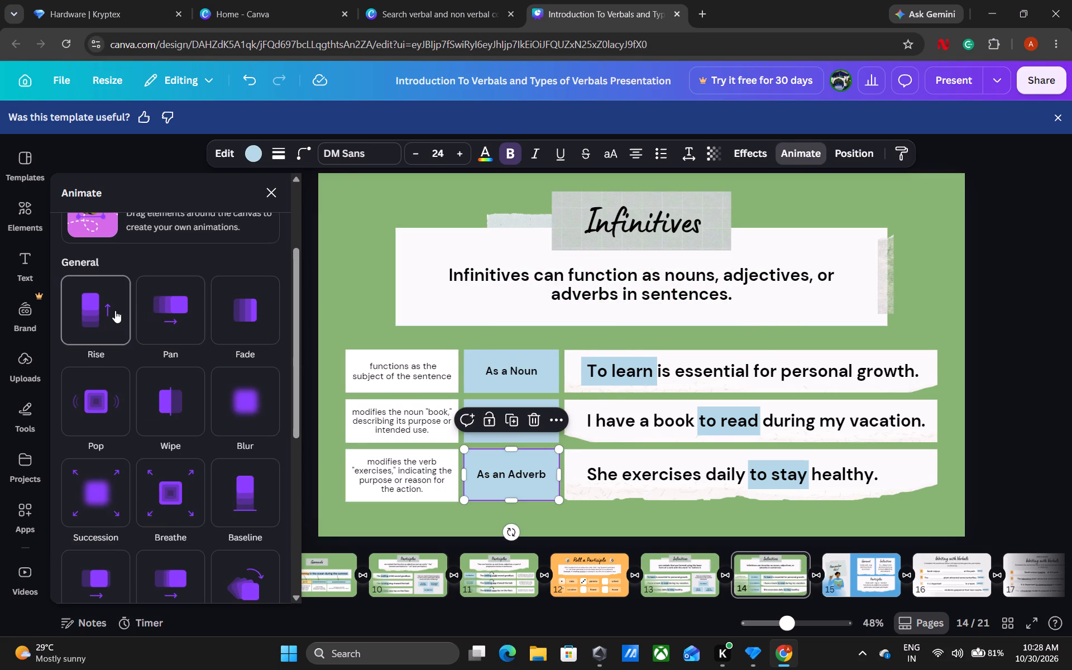
left_click(115, 310)
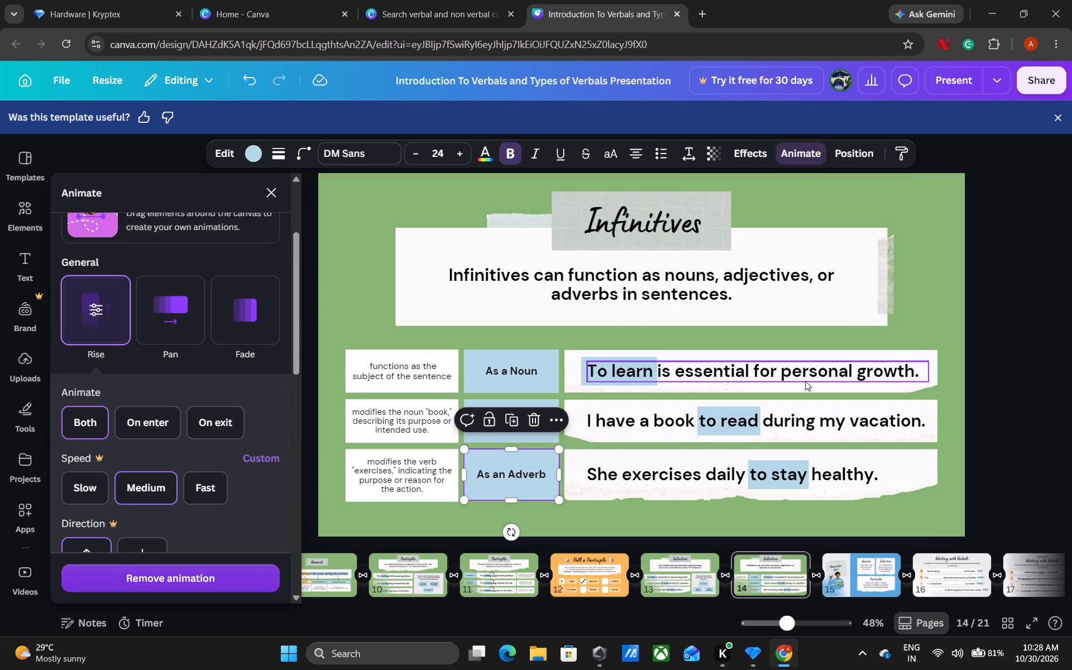
Animate the noun example row: Typewriter for the "To learn is essential for personal growth." sentence and Sketch for its paper strip.
left_click(627, 370)
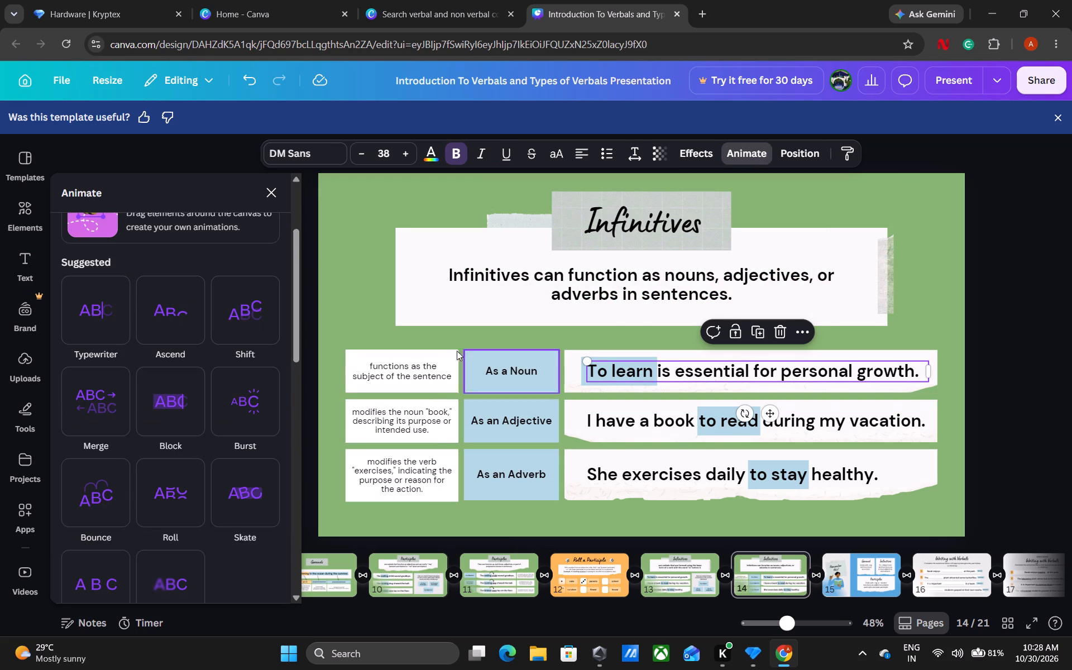
left_click(105, 308)
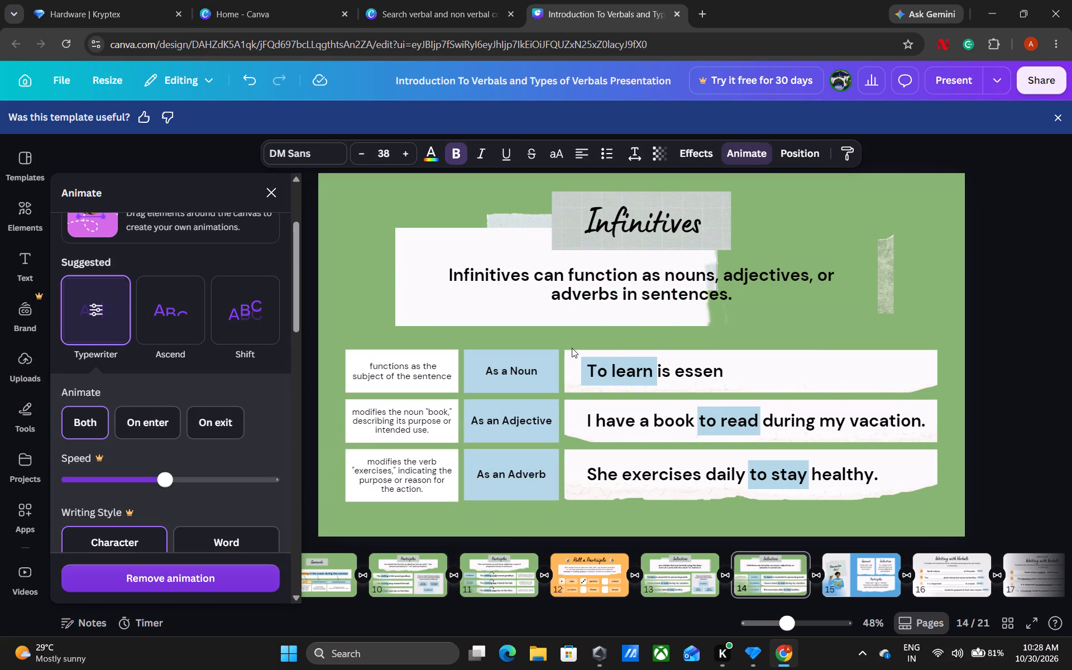
left_click(573, 368)
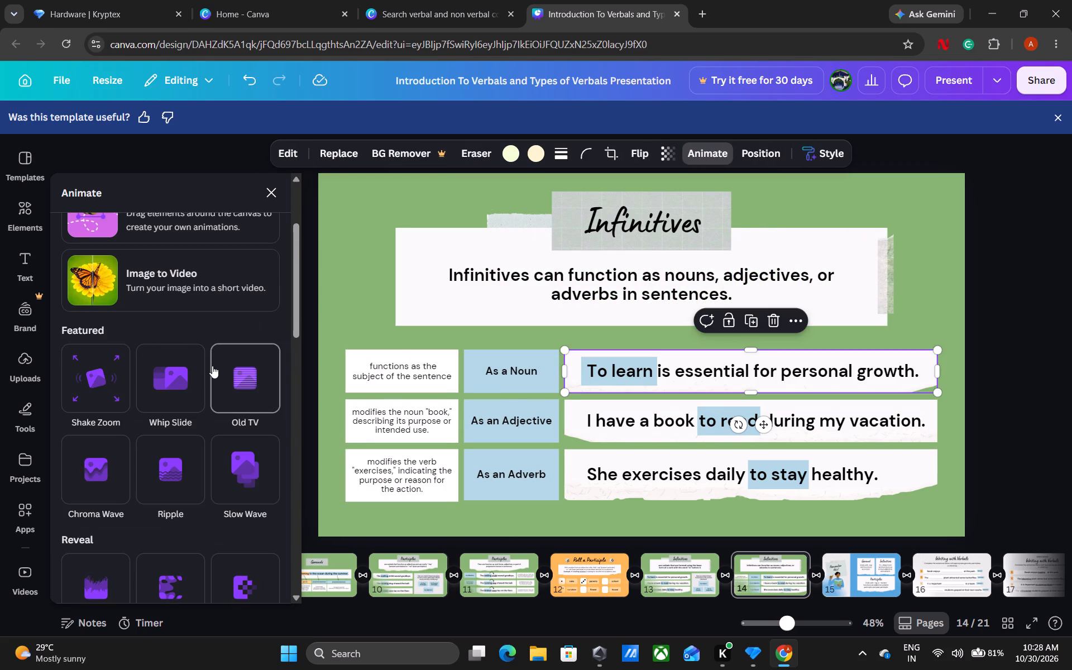
scroll(213, 372, "down", 1)
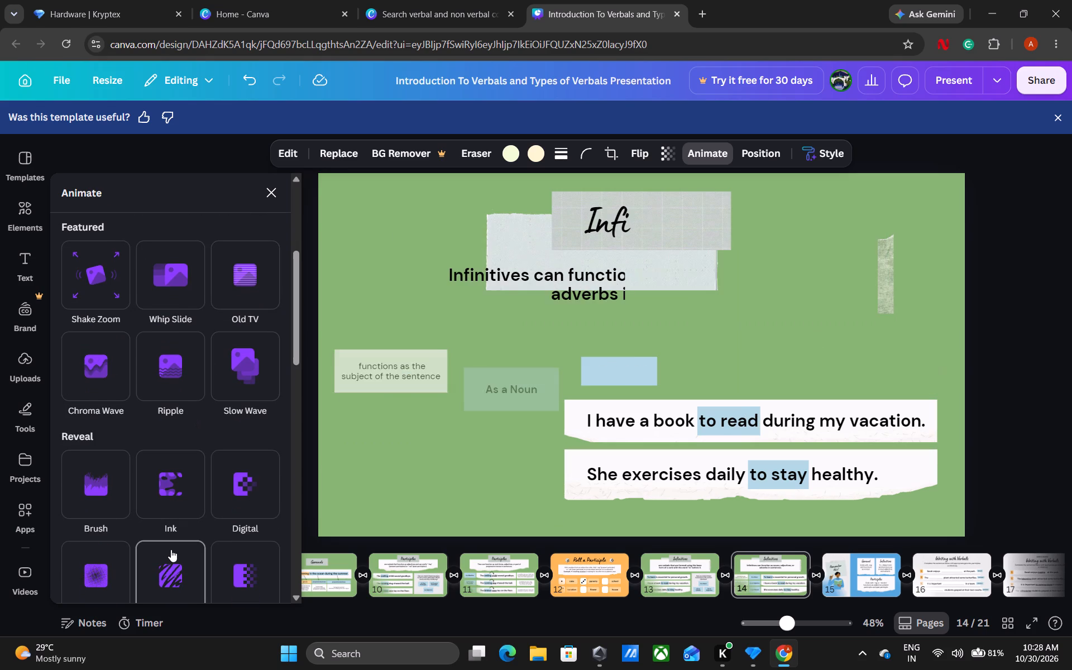
left_click(171, 549)
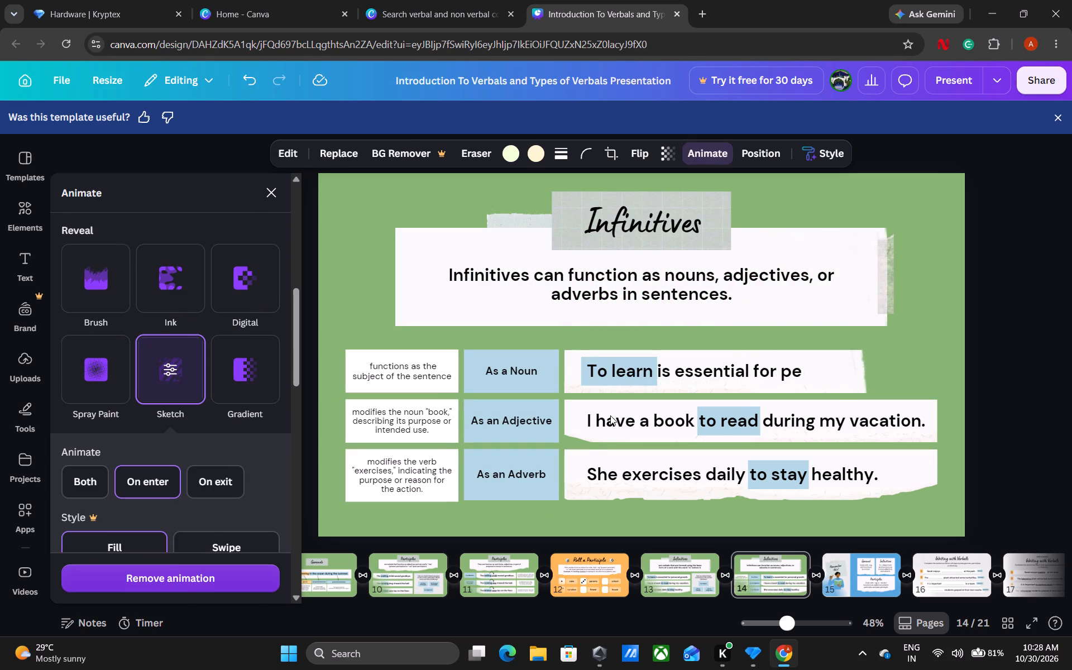
Animate the adjective example row: Sketch for the paper strip and Pan for the "I have a book to read during my vacation." sentence.
left_click(610, 415)
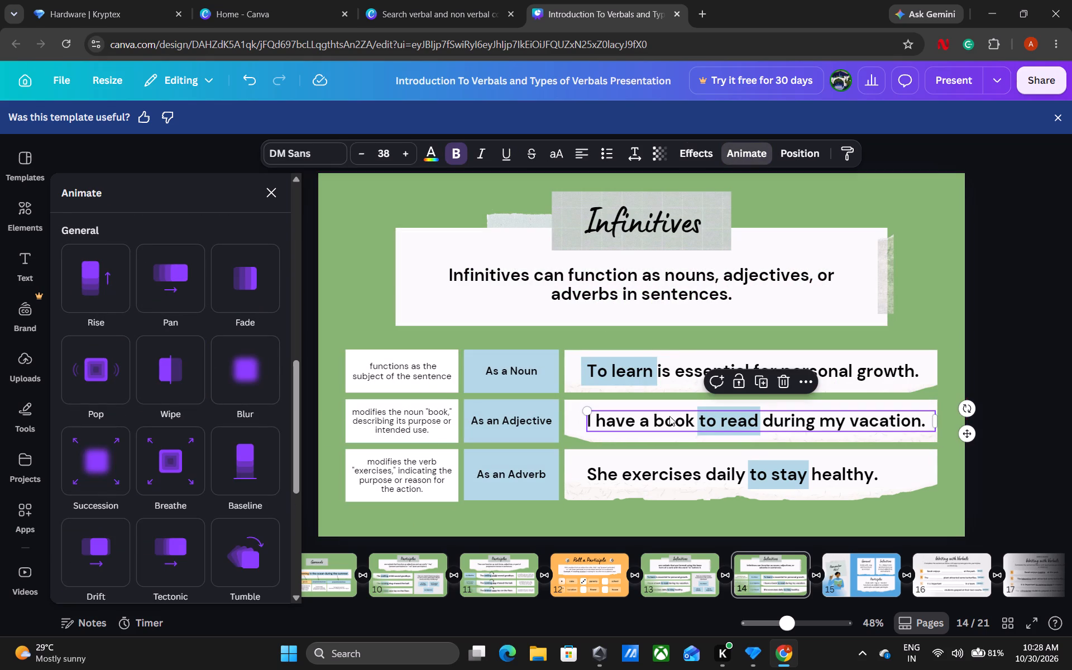
left_click(667, 421)
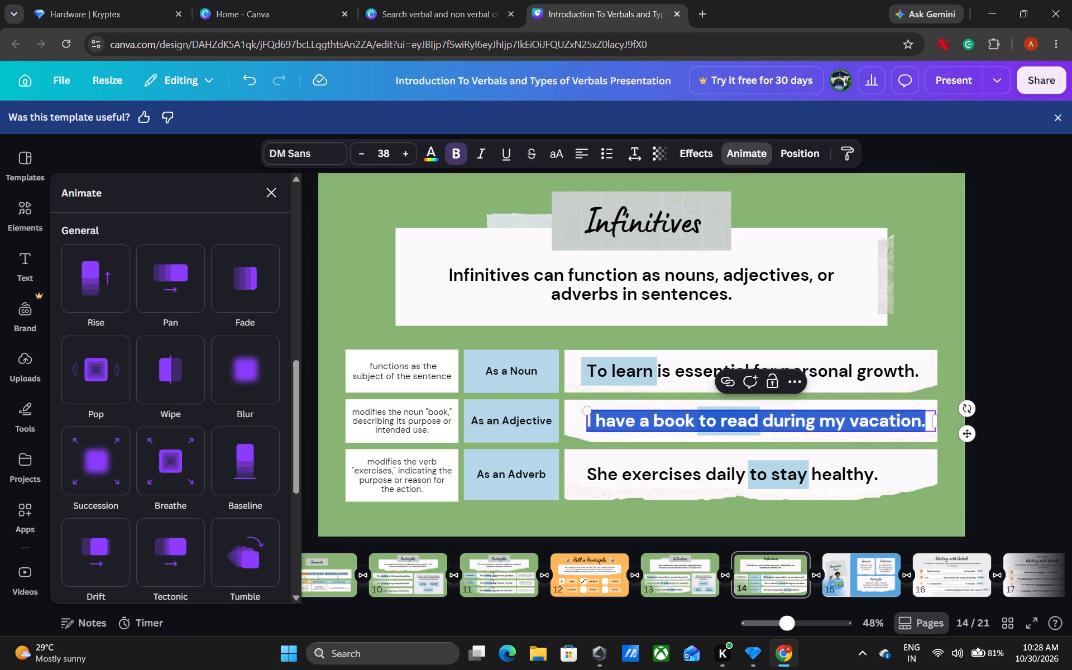
left_click(667, 421)
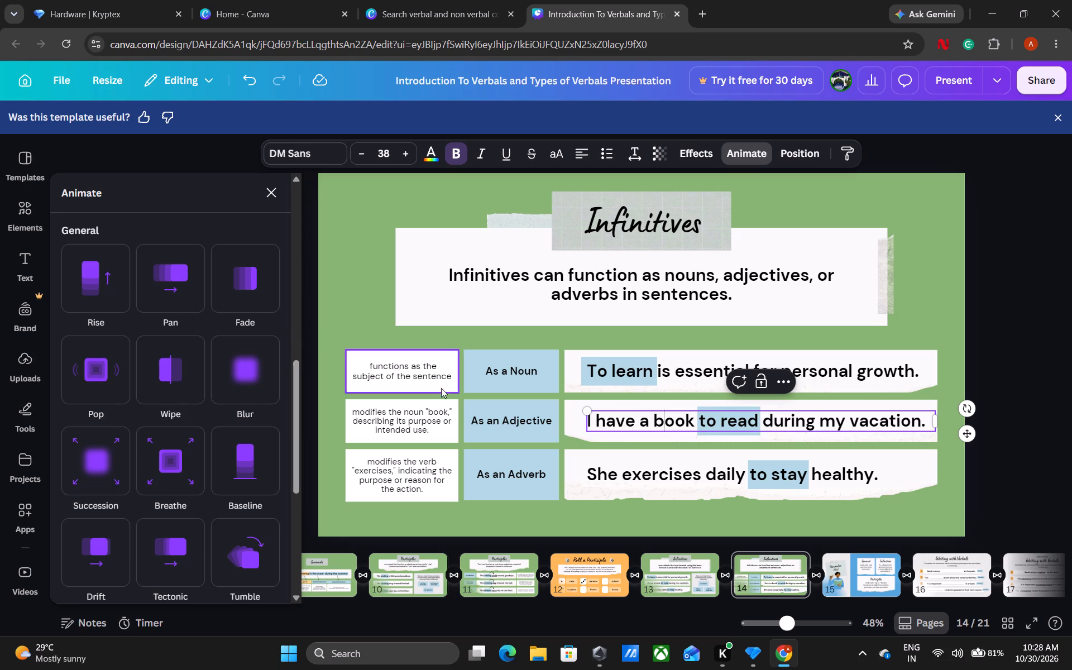
left_click(593, 427)
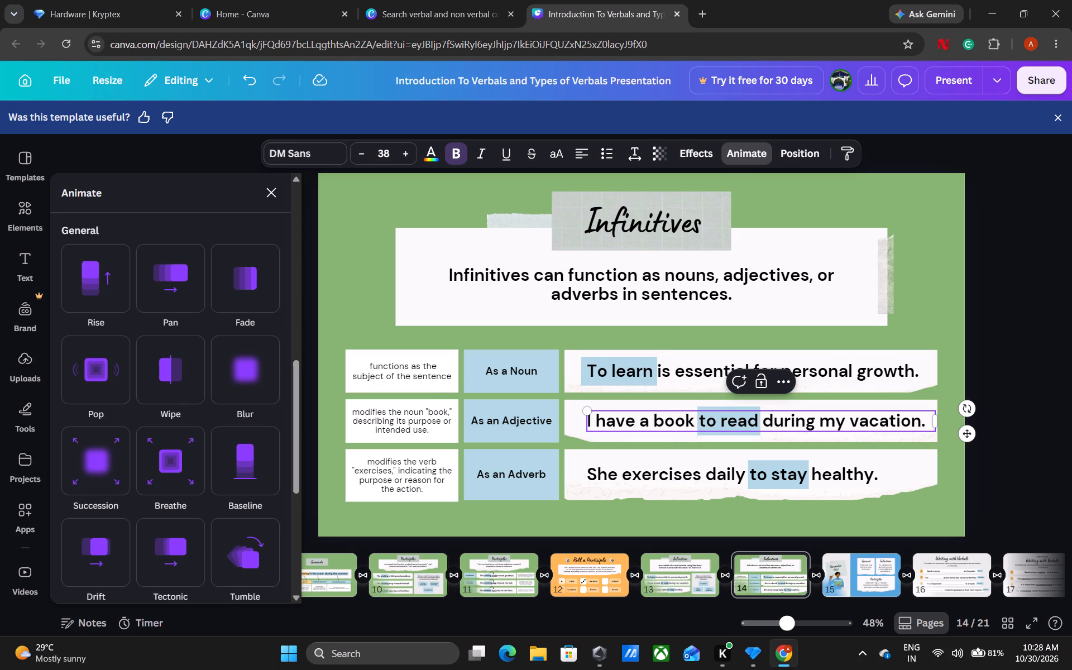
left_click(569, 408)
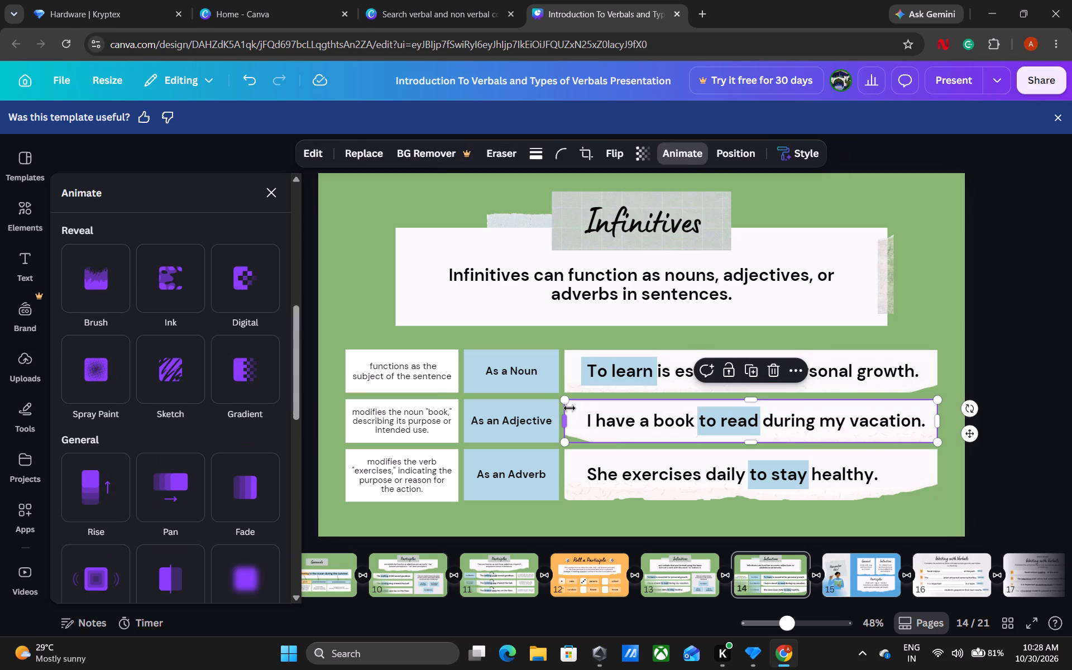
left_click(180, 404)
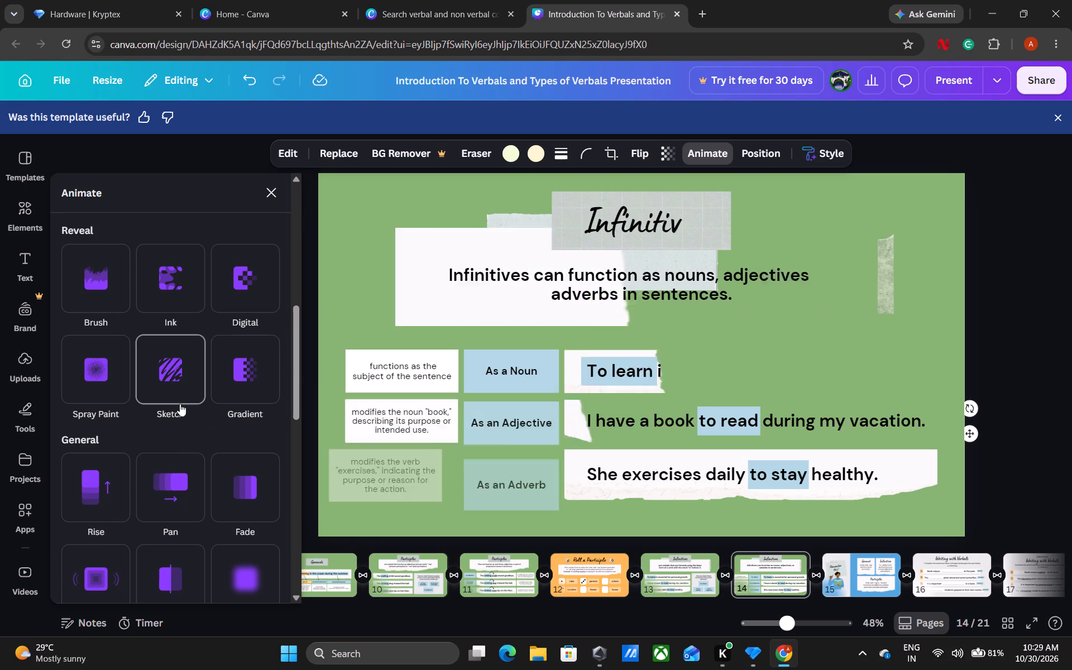
left_click(626, 418)
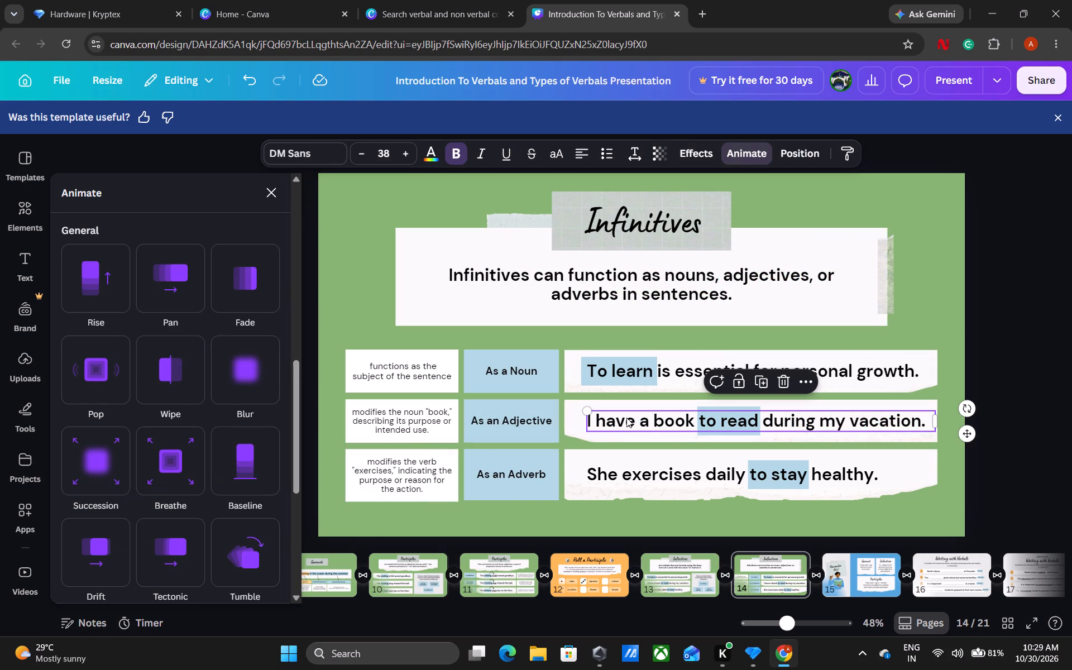
left_click(151, 285)
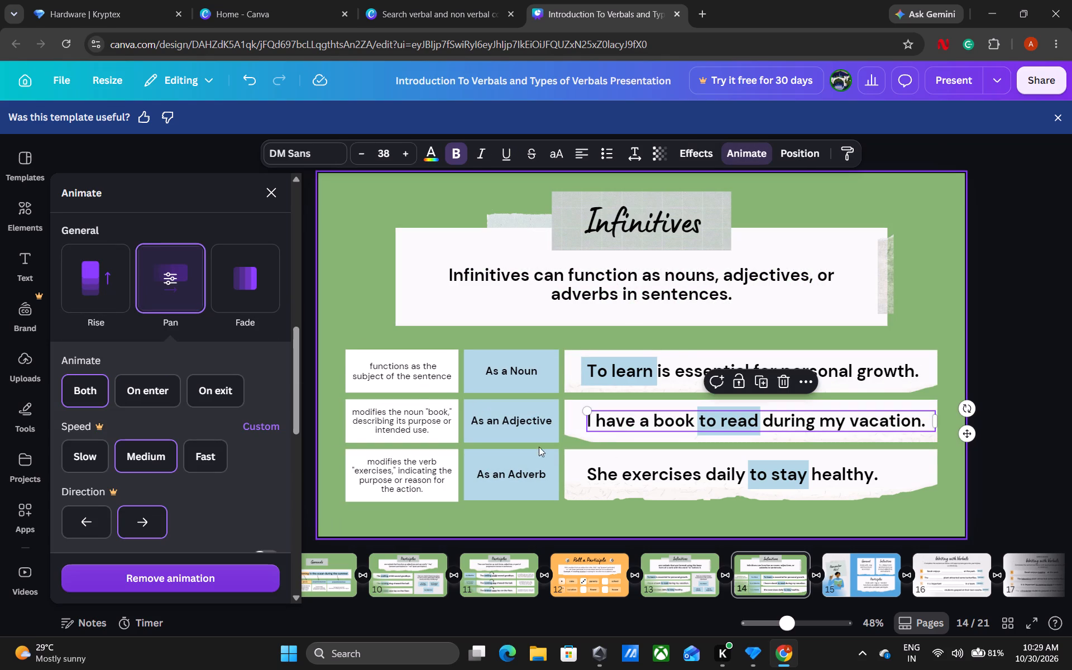
Animate the adverb example row: Sketch for the paper strip and Pan for the "She exercises daily to stay healthy." sentence.
left_click(579, 474)
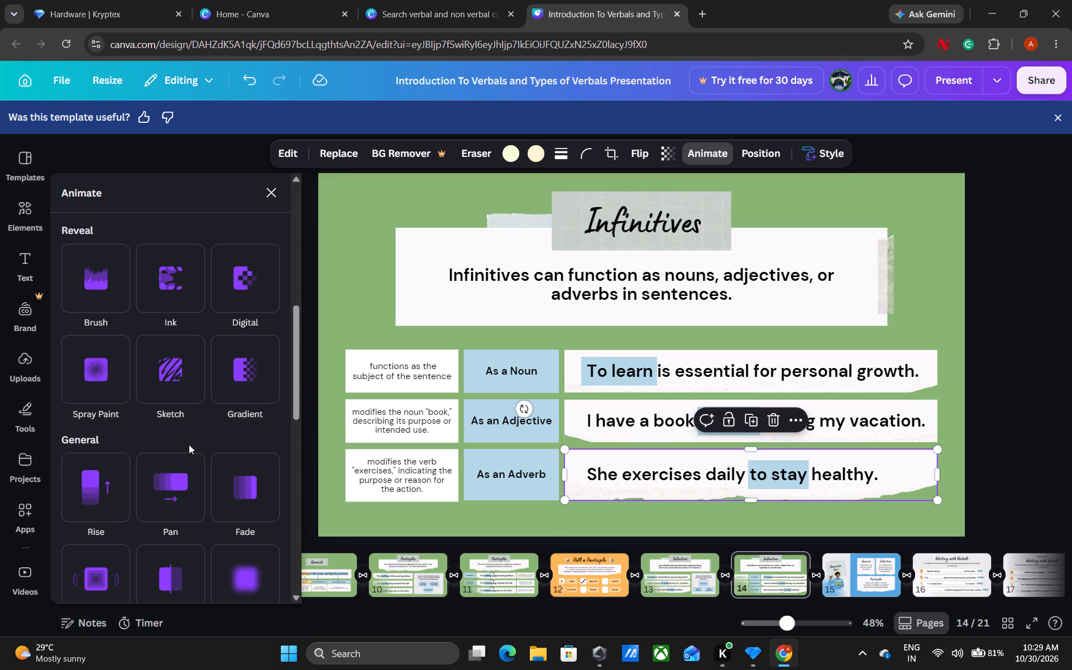
left_click(173, 414)
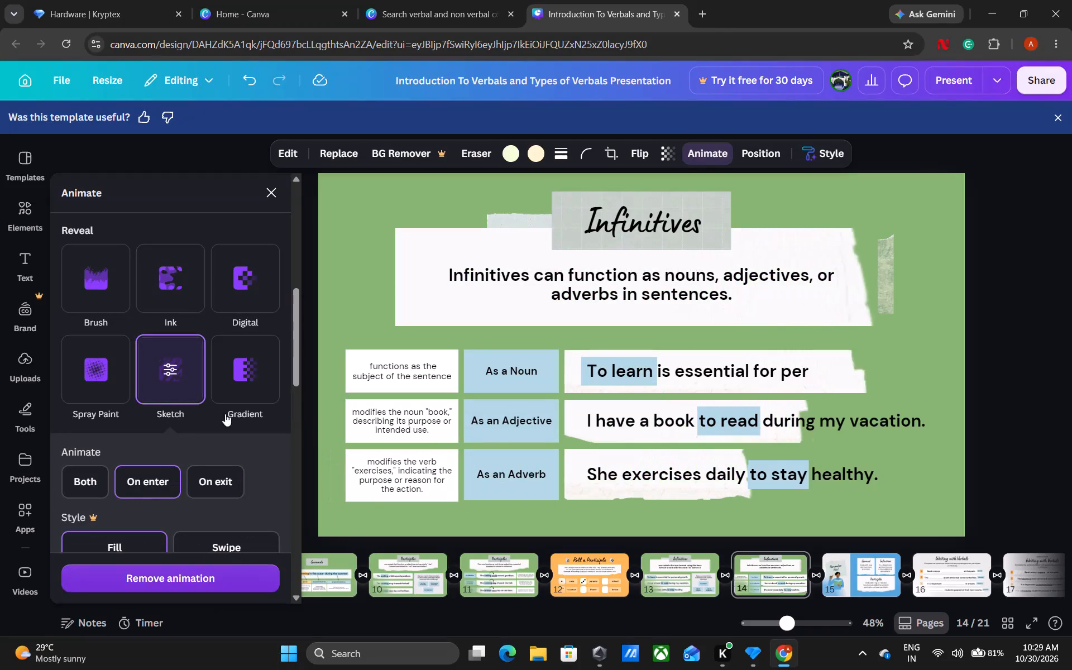
left_click(663, 485)
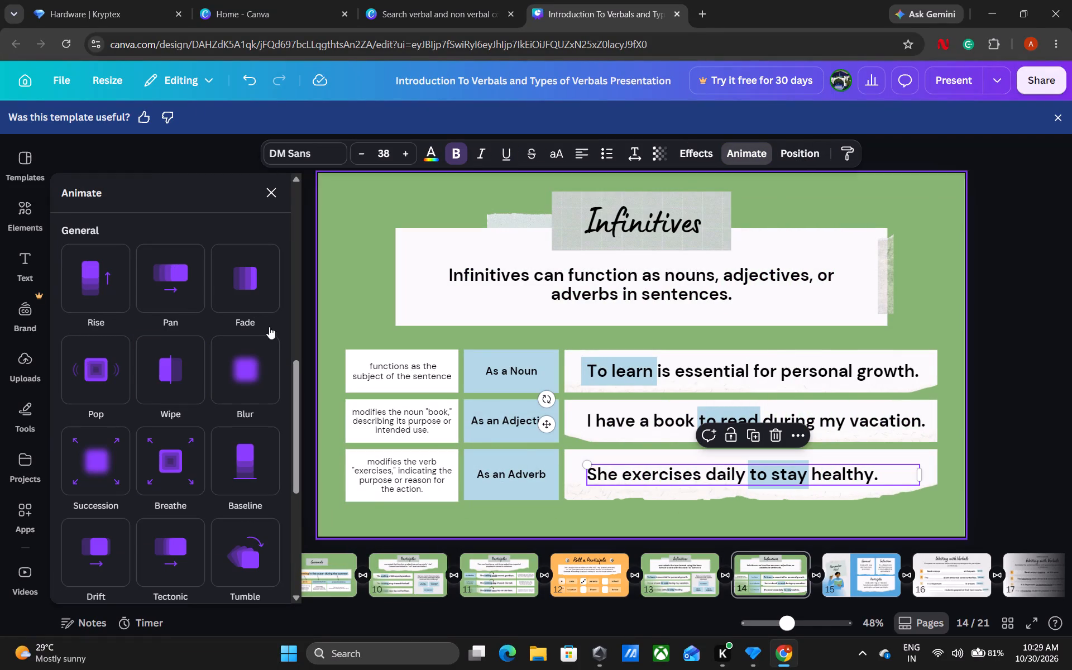
left_click(189, 290)
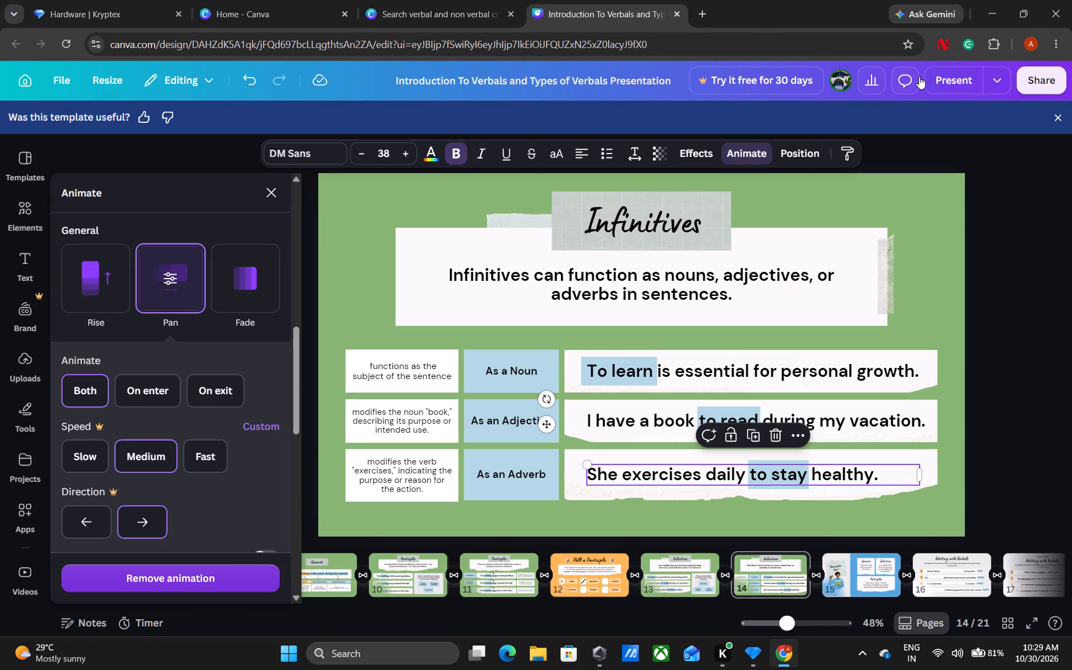
Present slide 14 full screen to review its animations, and exit back to the editor.
left_click(968, 79)
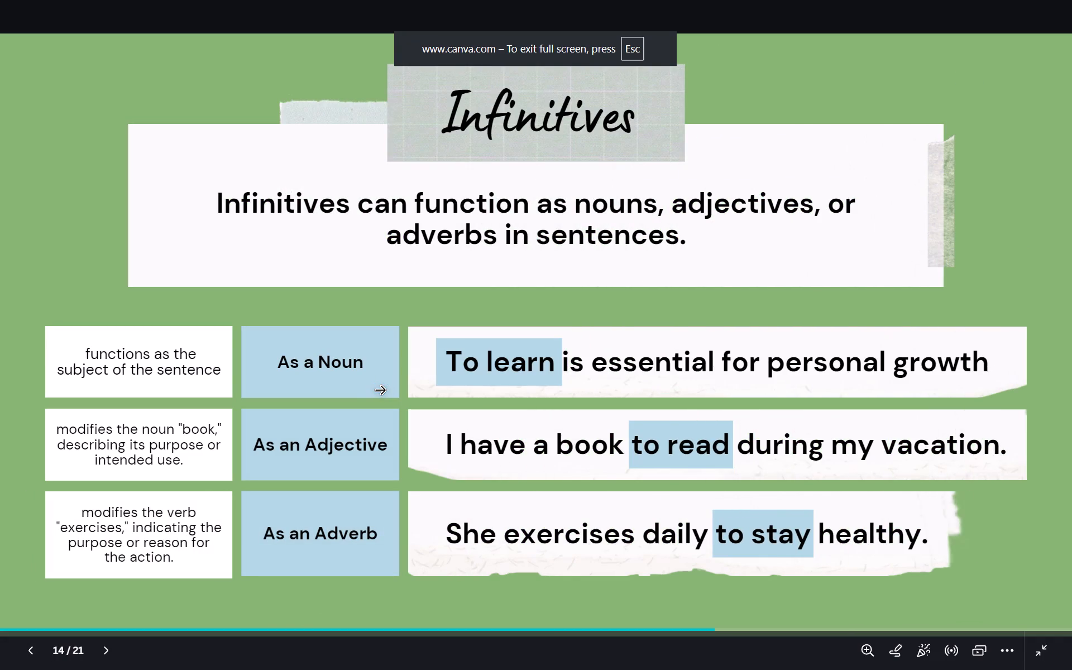
key("Escape")
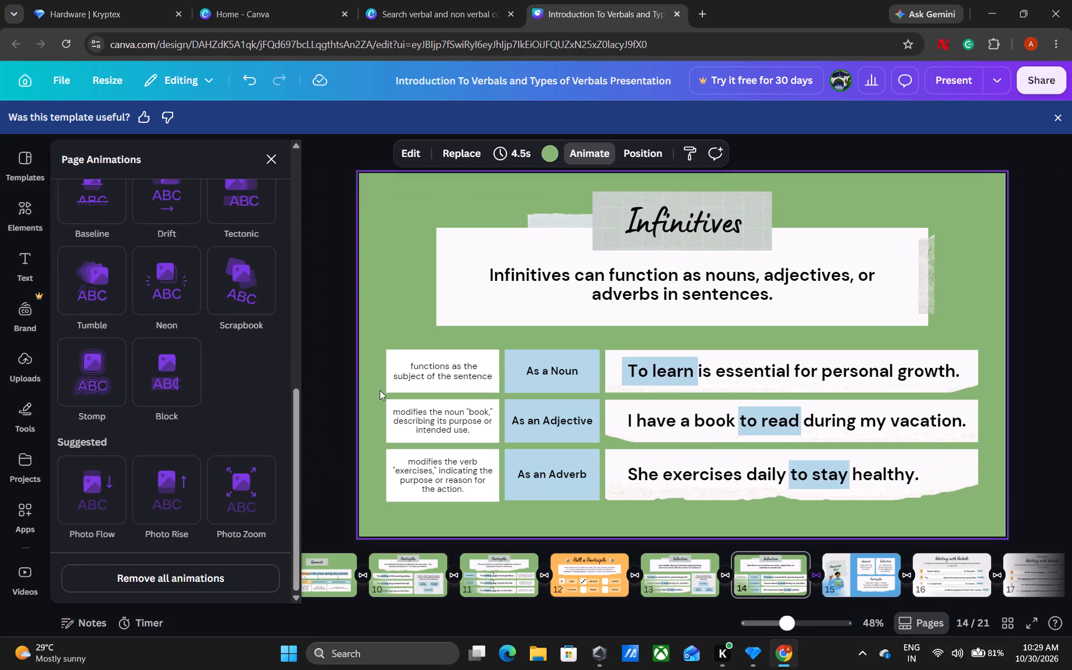
Switch the adjective sentence "I have a book to read during my vacation." and the adverb sentence "She exercises daily to stay healthy." to Typewriter animation.
left_click(642, 366)
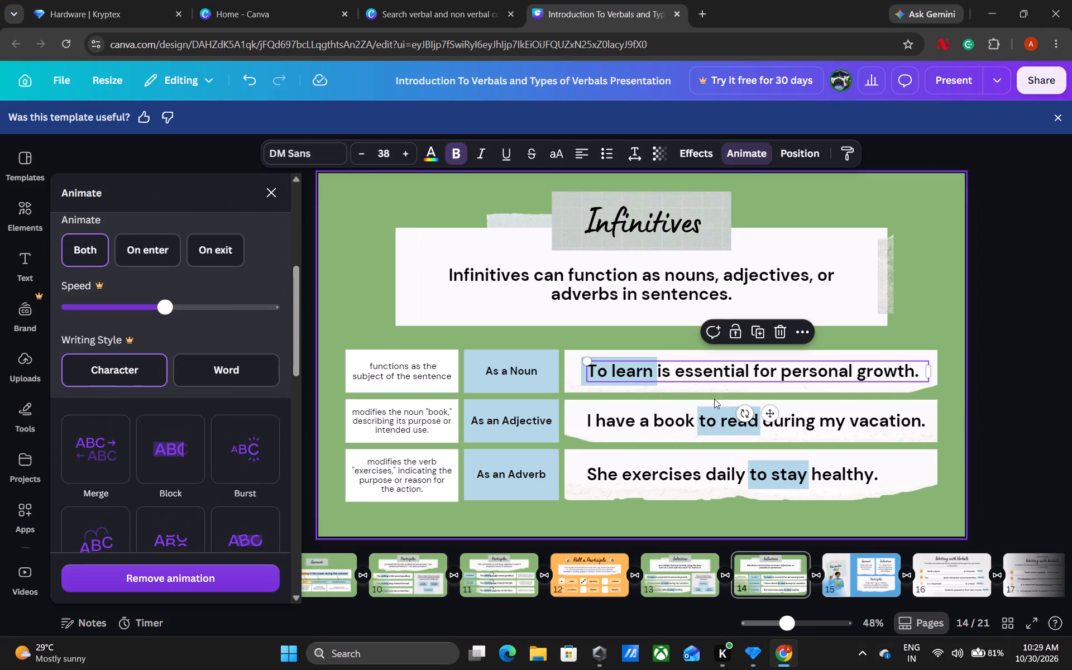
left_click(727, 416)
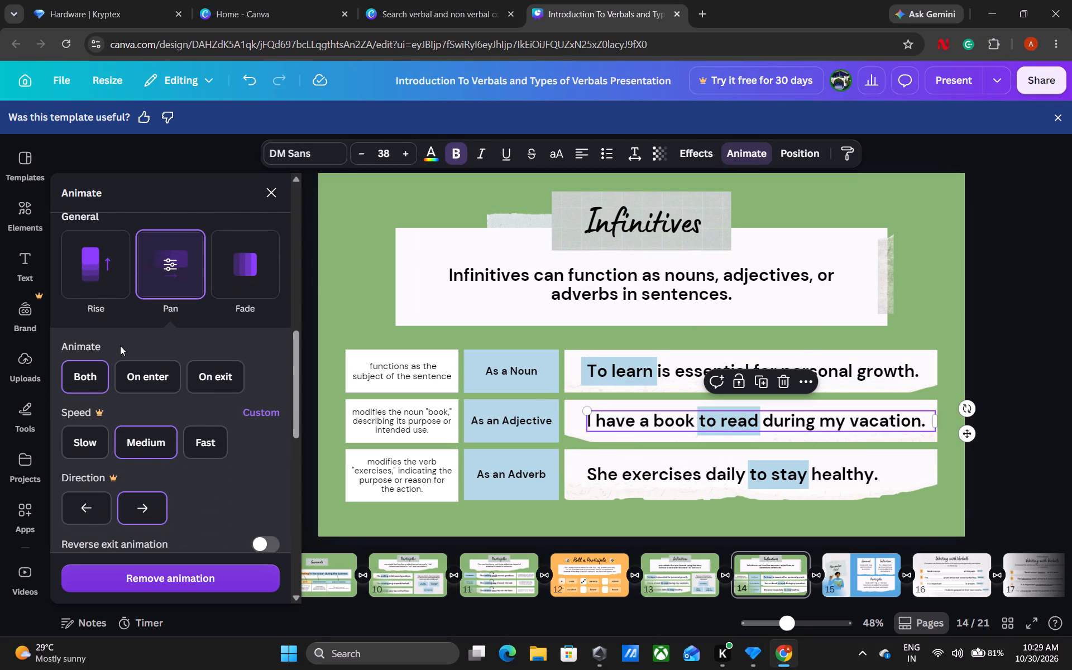
scroll(120, 346, "up", 6)
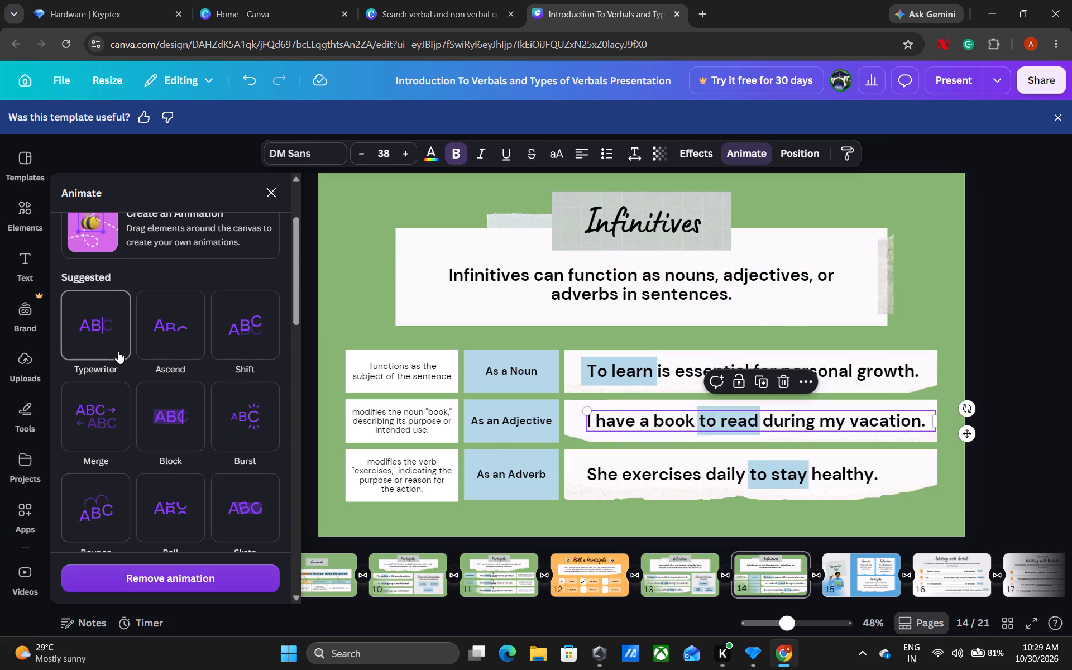
right_click(118, 351)
left_click(118, 351)
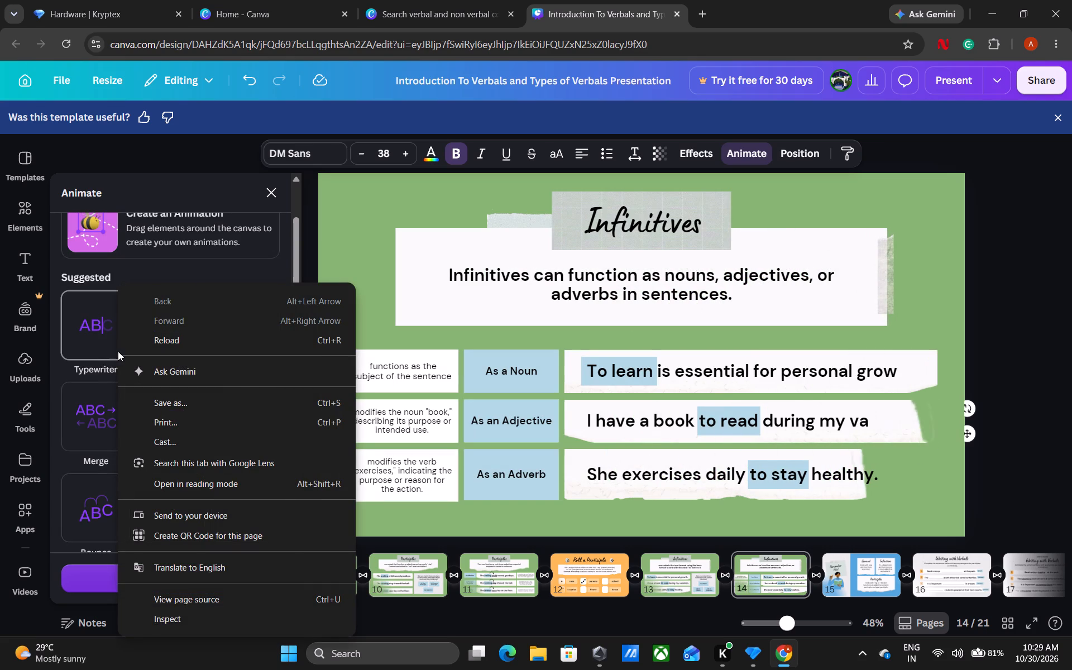
left_click(634, 463)
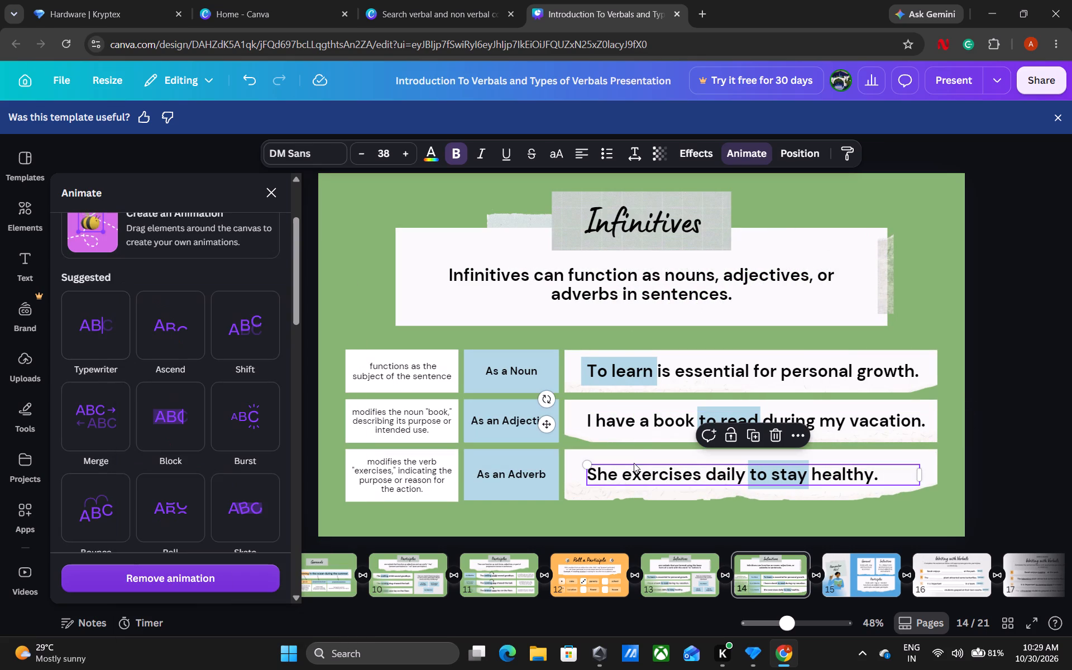
left_click(93, 332)
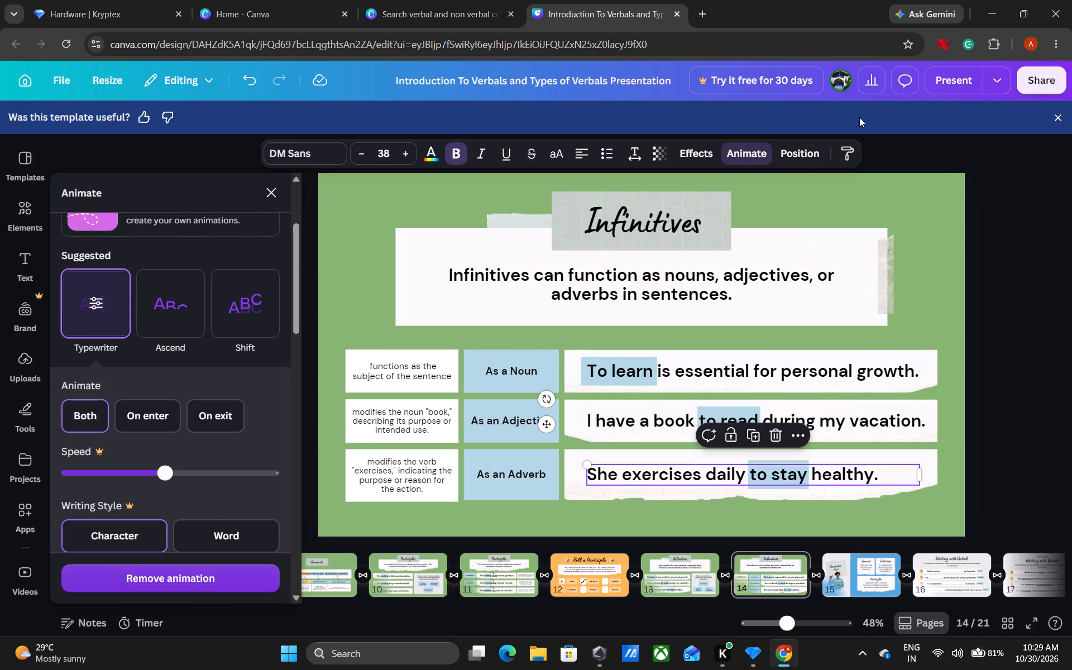
Present slide 14 full screen to review its sentence animations, and exit back to the editor.
left_click(923, 78)
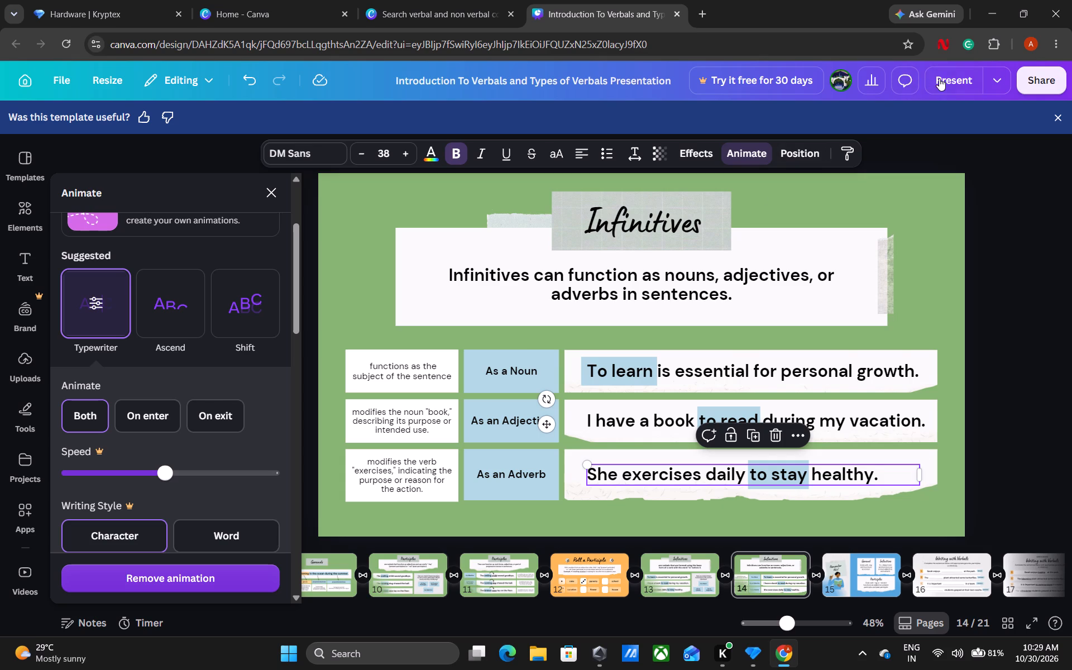
left_click(941, 78)
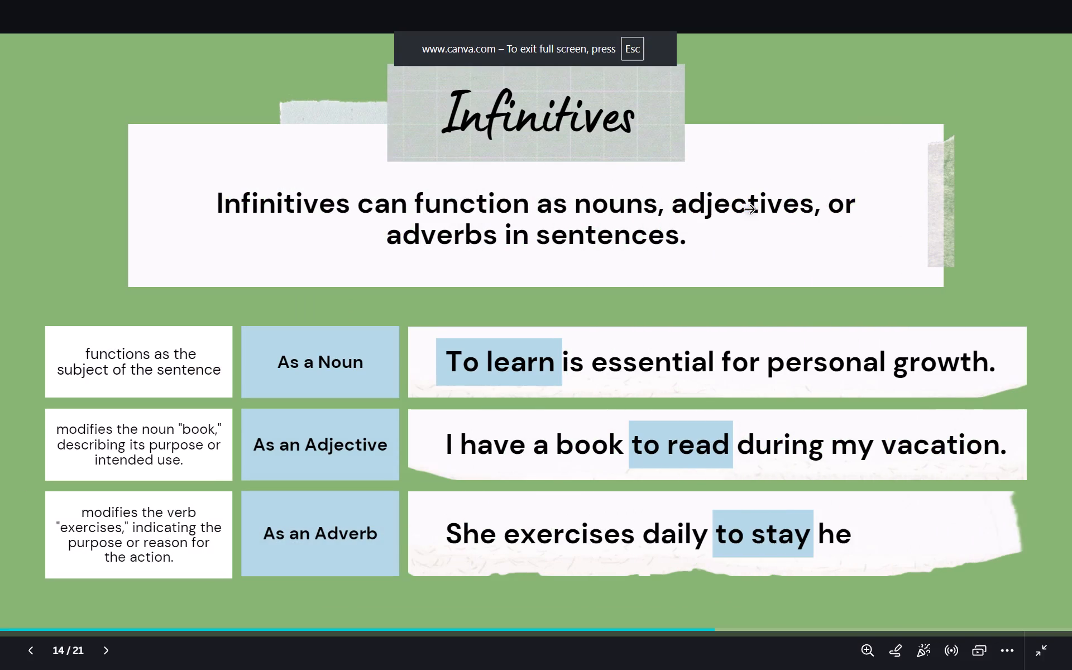
key("Escape")
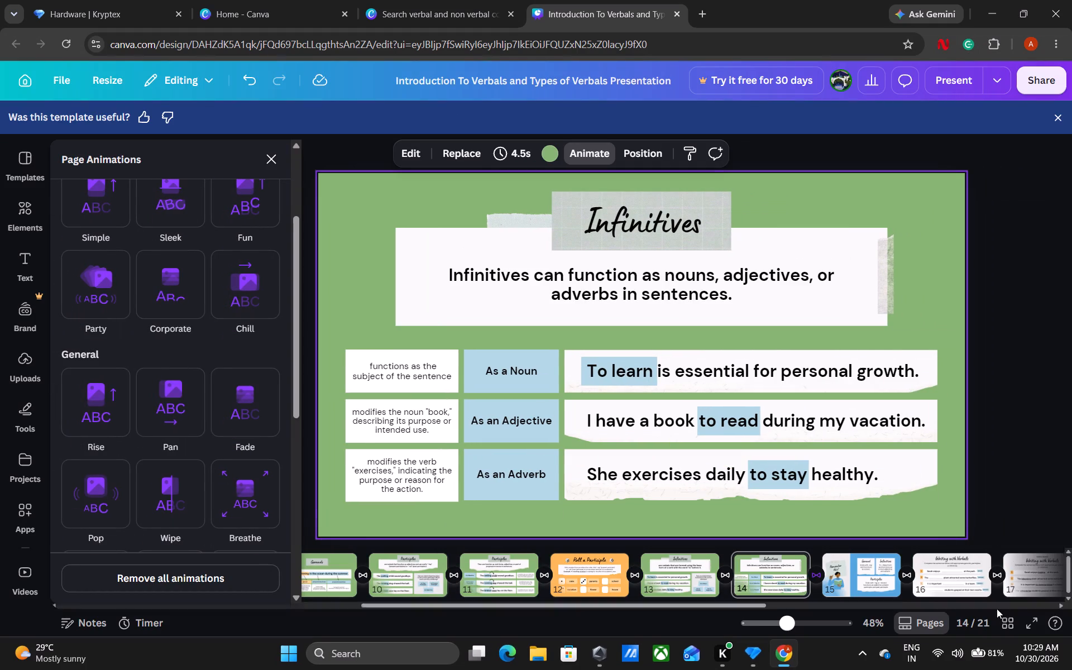
On slide 15, apply Sketch to the pale note paper and Pan to the "Remember this!" text.
left_click(870, 582)
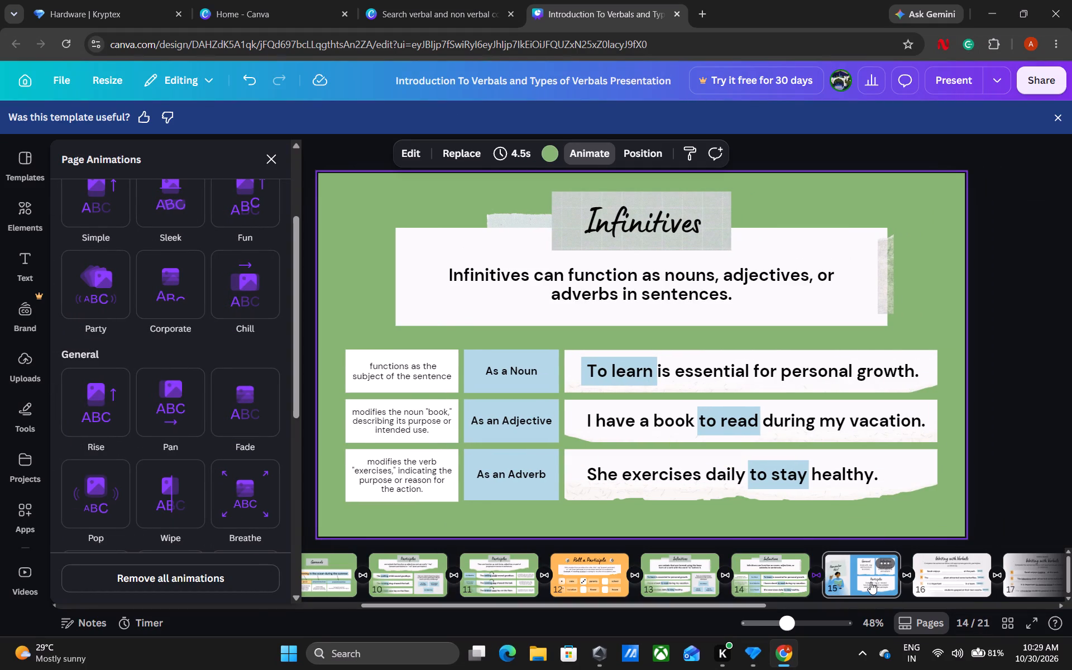
left_click(479, 304)
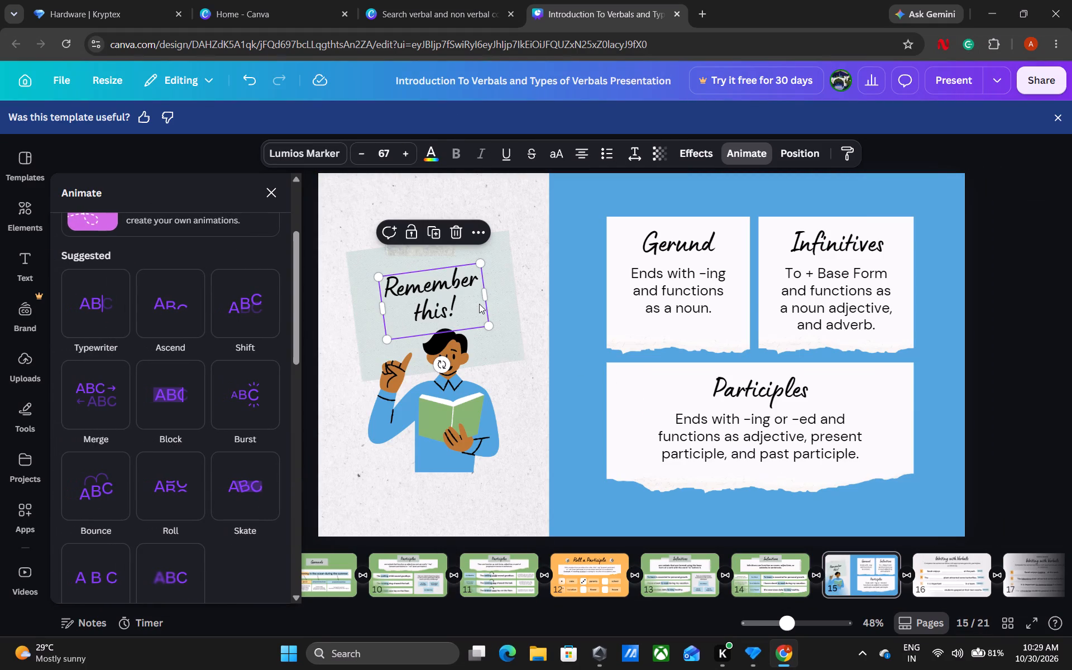
left_click(511, 320)
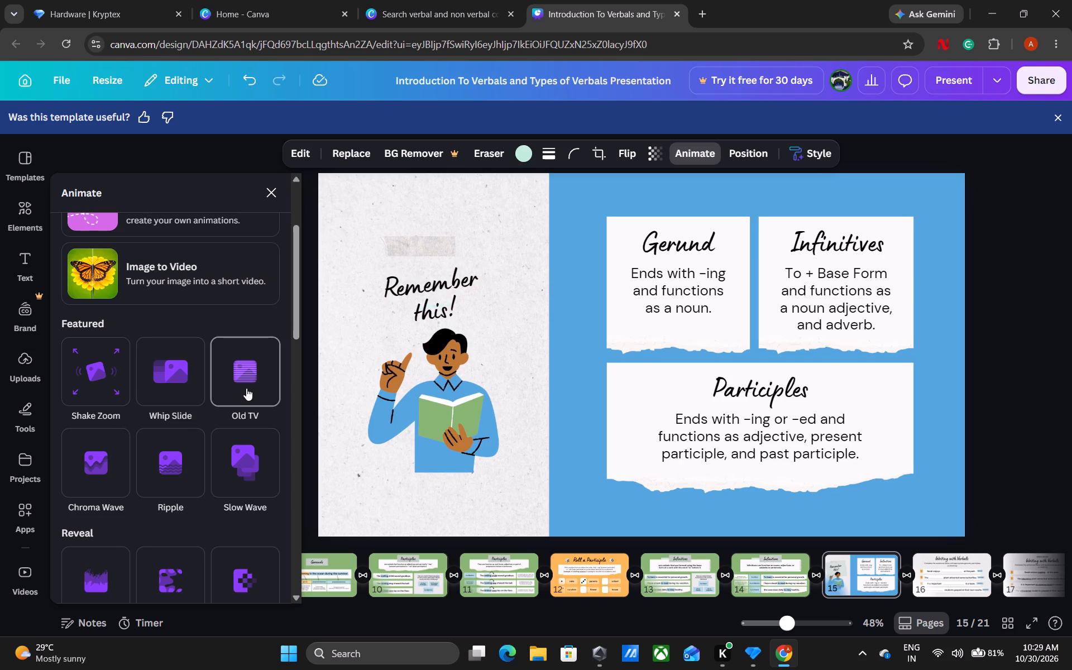
scroll(252, 441, "down", 1)
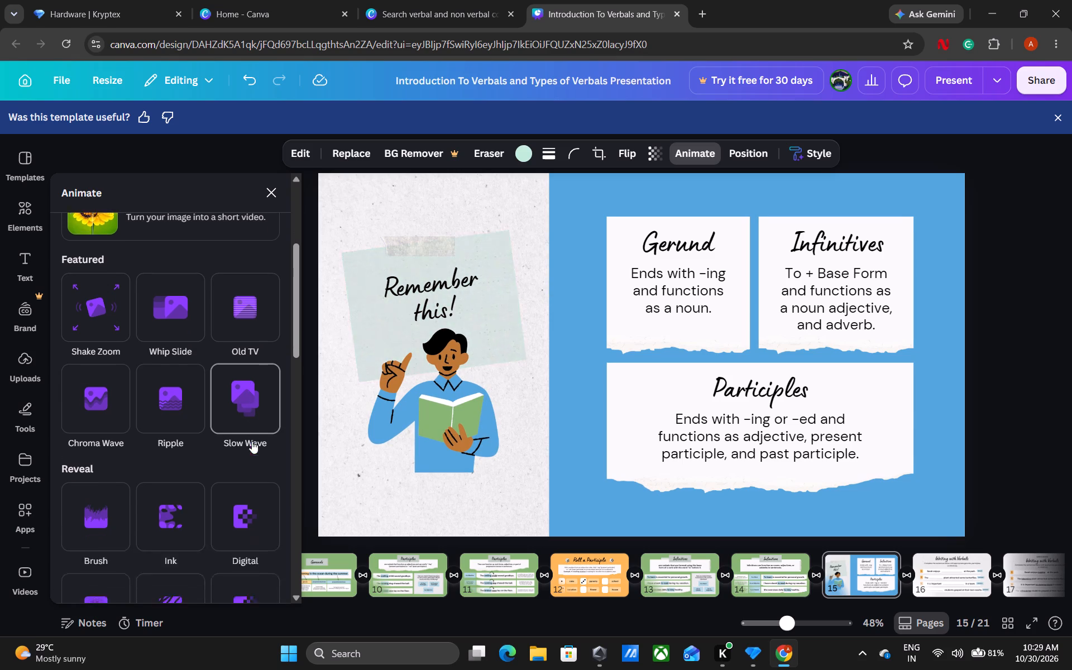
scroll(252, 441, "down", 1)
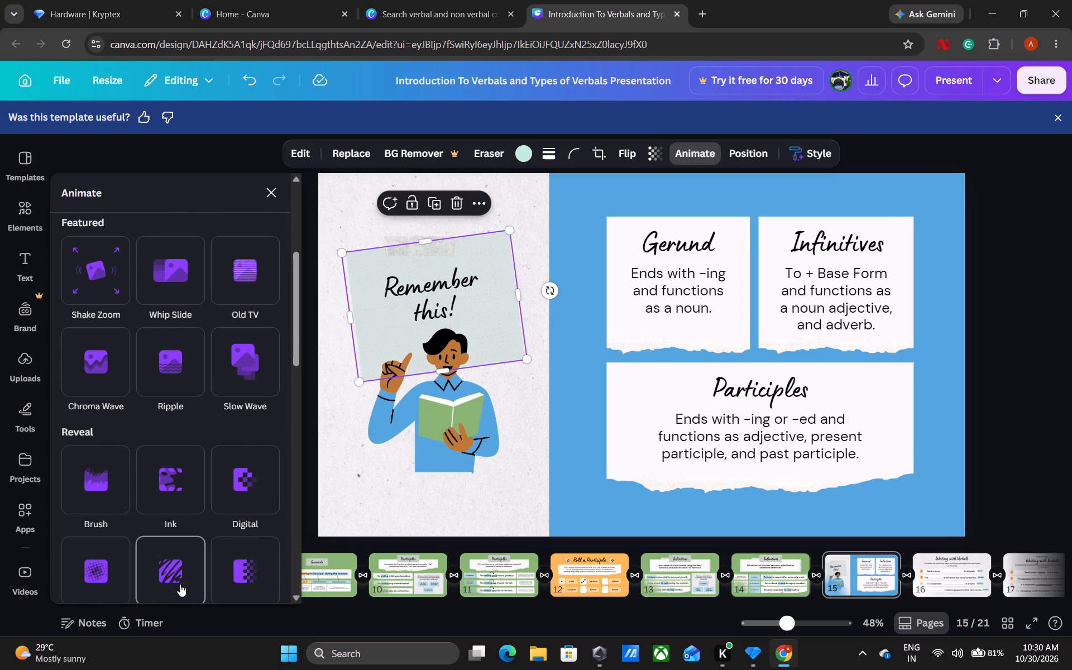
left_click(180, 584)
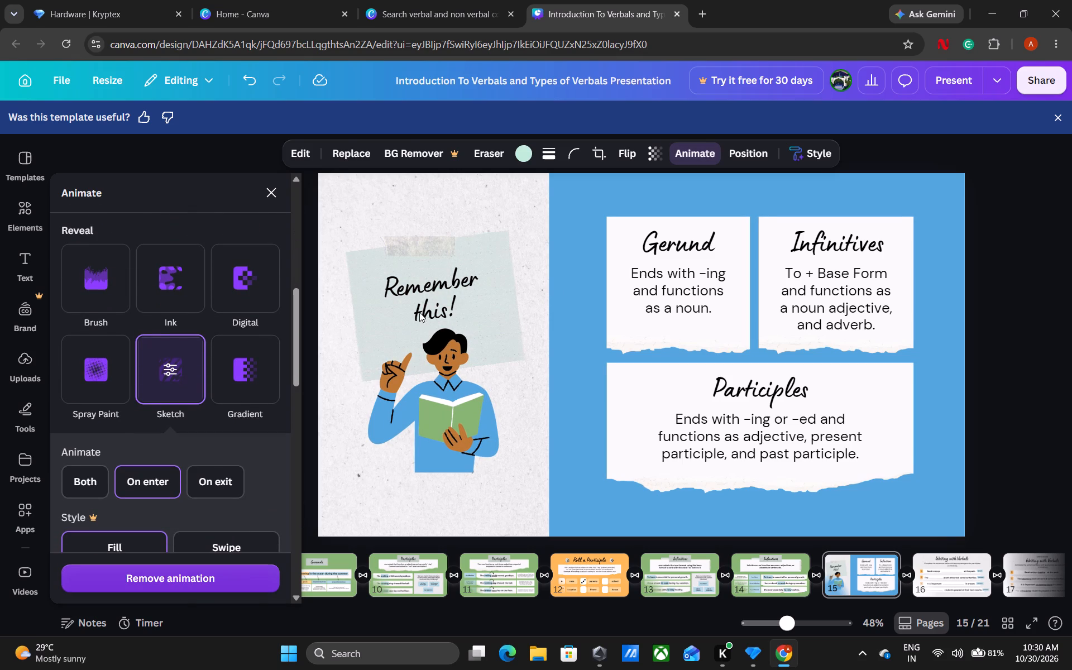
left_click(420, 309)
left_click(152, 315)
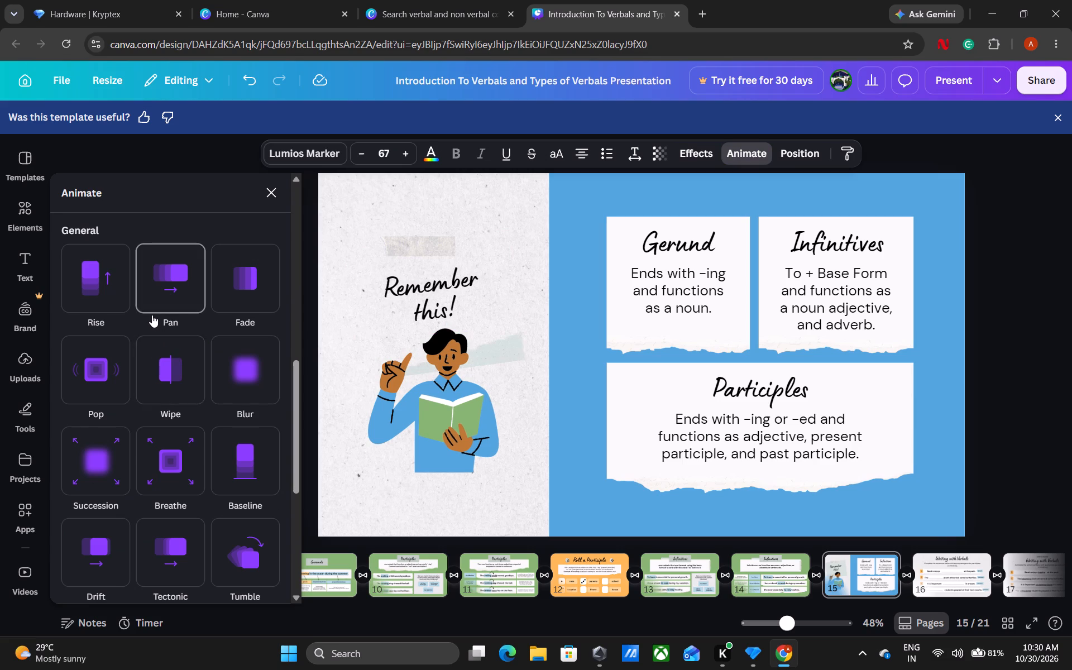
Apply the Rise animation to the illustration of the person holding a book.
left_click(400, 361)
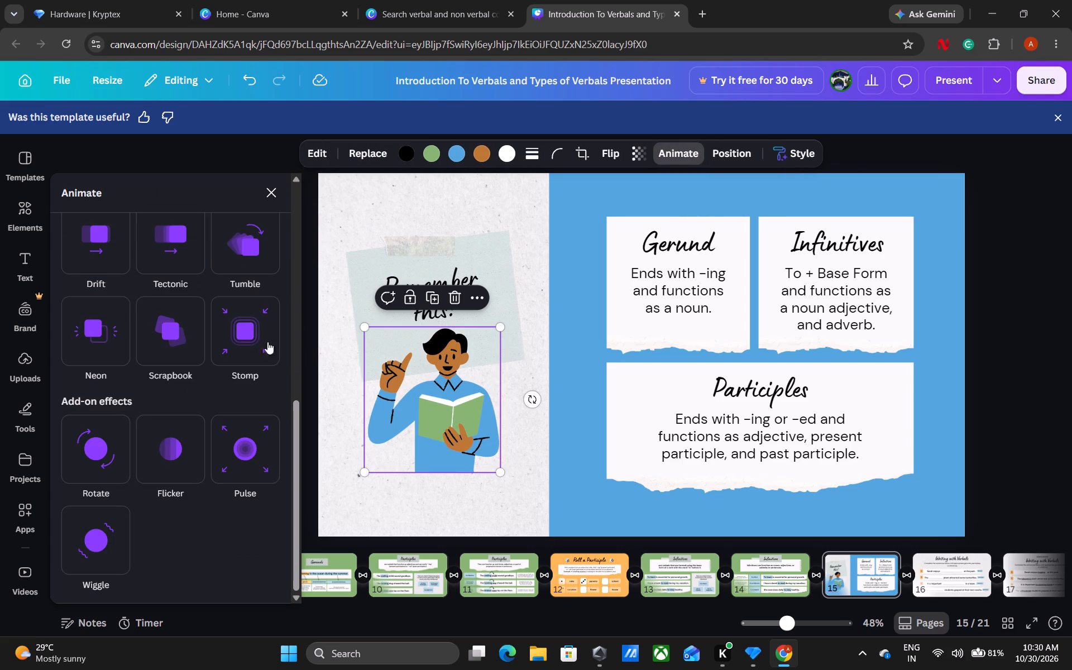
scroll(216, 276, "up", 2)
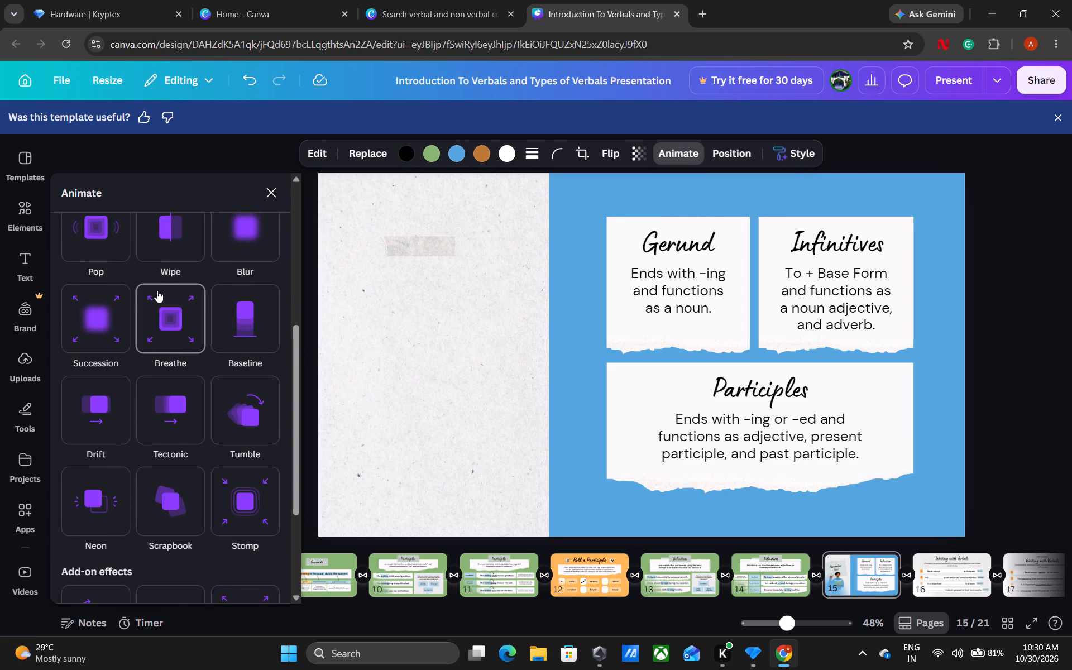
scroll(157, 290, "up", 2)
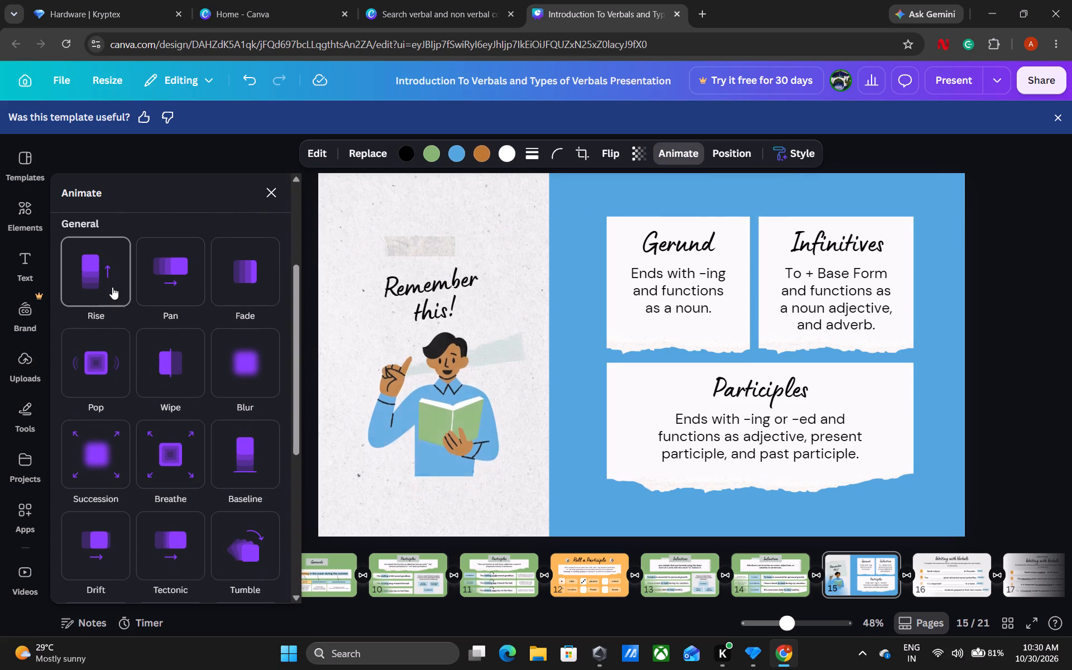
left_click(112, 287)
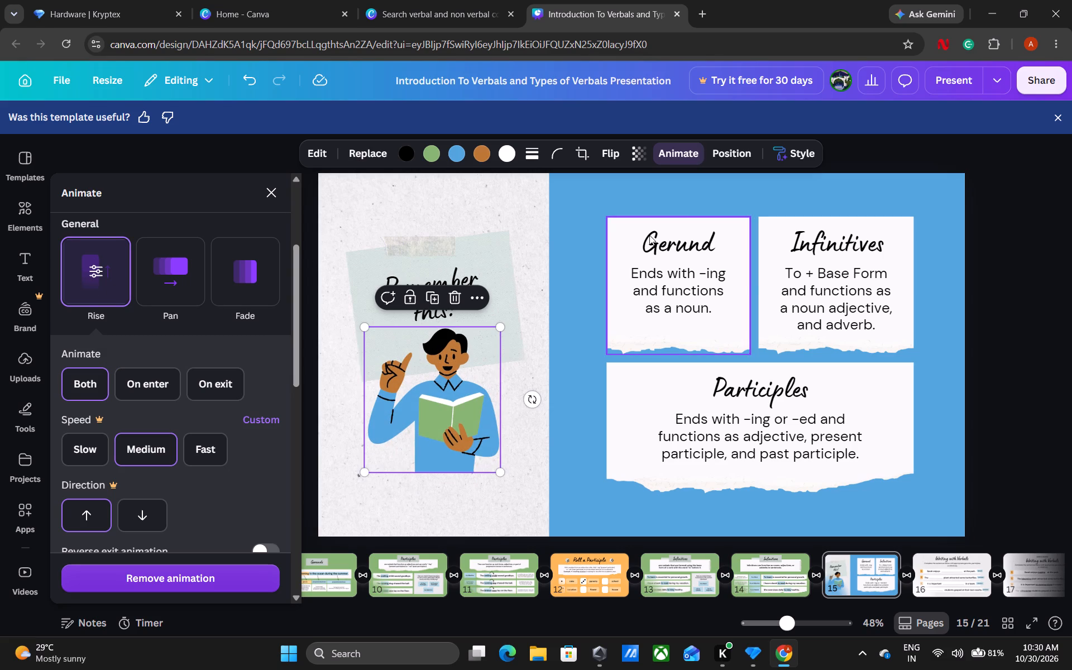
On the Gerund card, apply Sketch to the torn paper and Pan to the "Ends with -ing and functions as a noun." text.
left_click(619, 262)
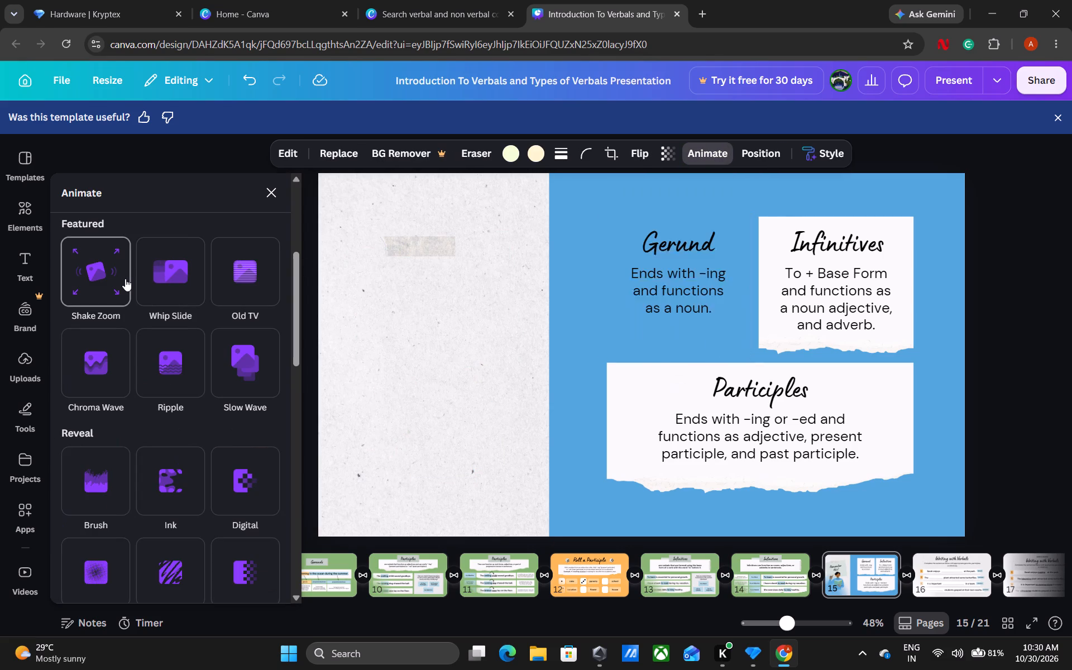
scroll(125, 279, "up", 1)
scroll(223, 365, "down", 2)
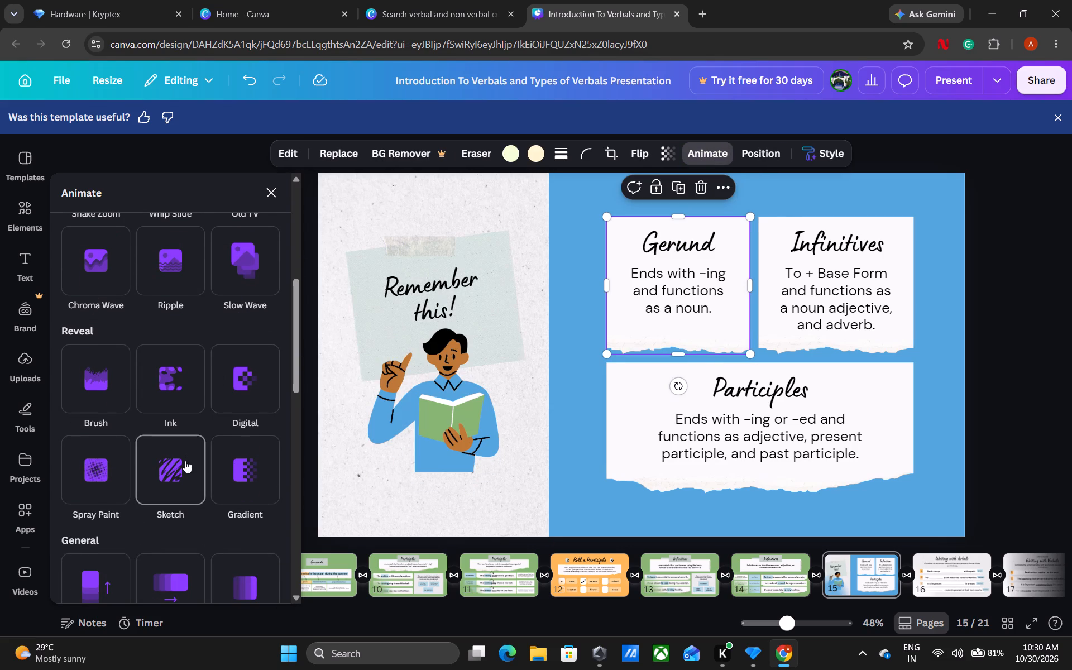
left_click(185, 461)
left_click(664, 267)
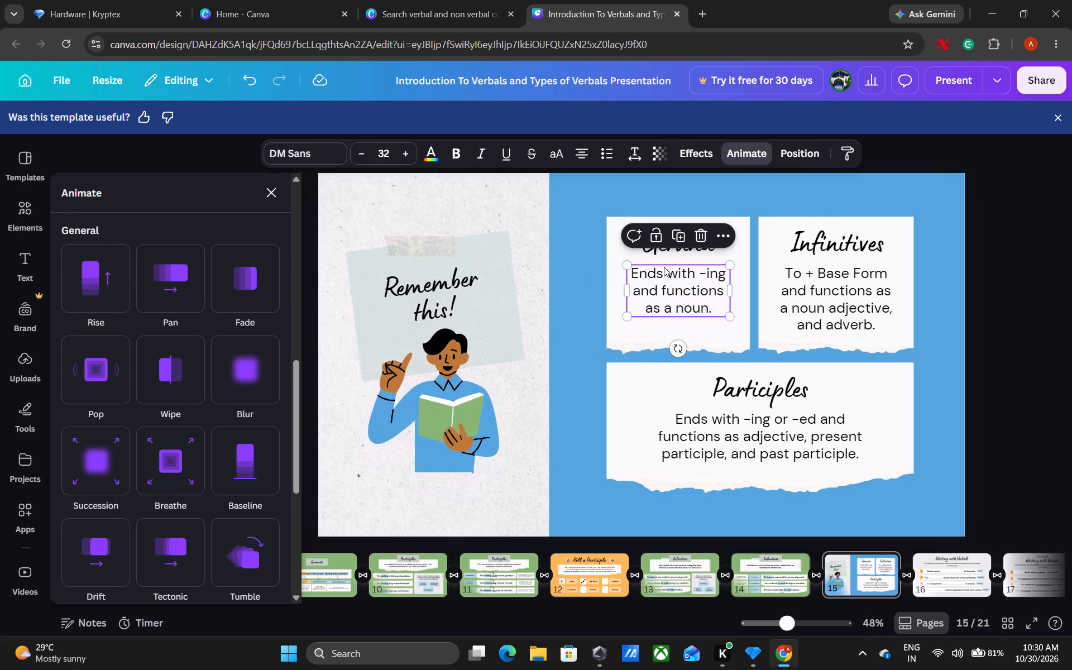
left_click(186, 303)
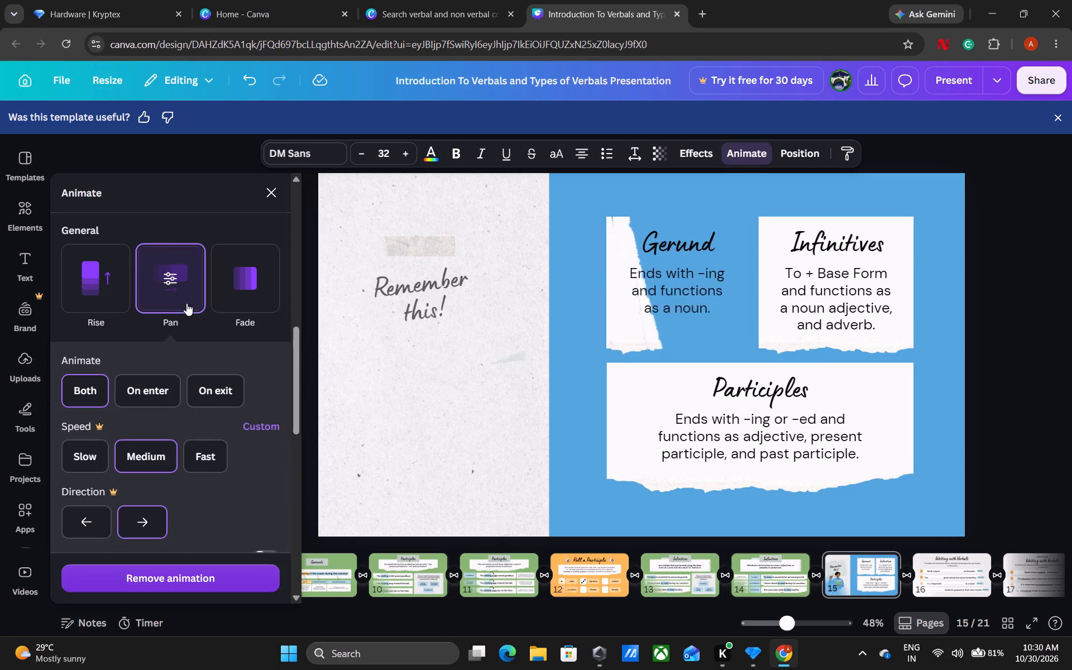
left_click(660, 241)
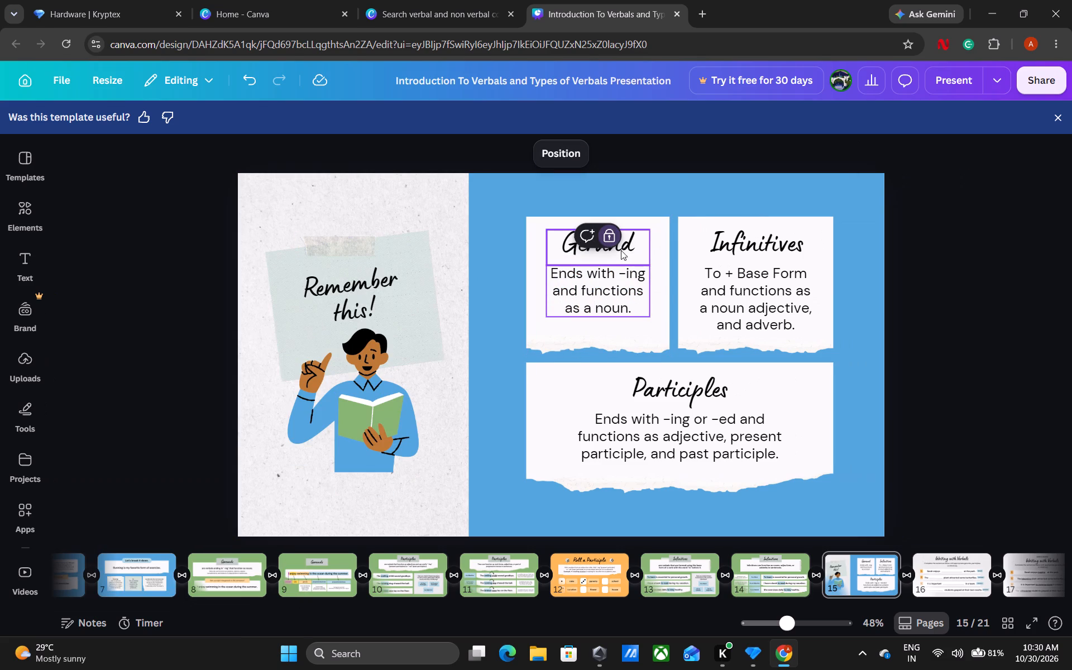
Apply the Typewriter animation to the "Gerund" heading.
left_click(629, 248)
left_click(629, 248)
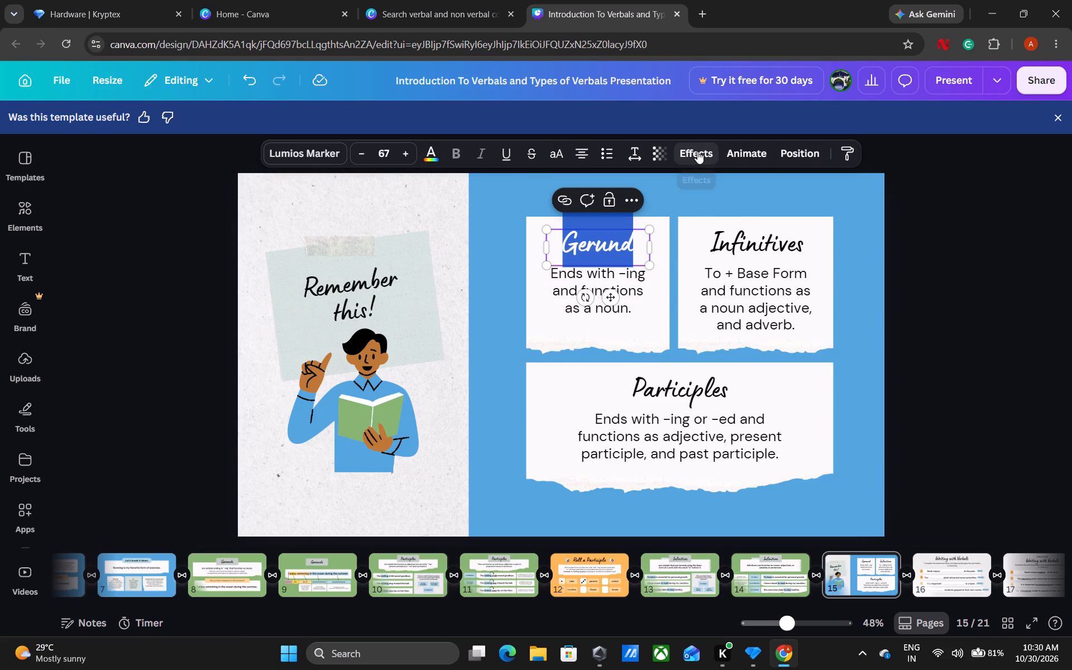
left_click(697, 151)
left_click(750, 147)
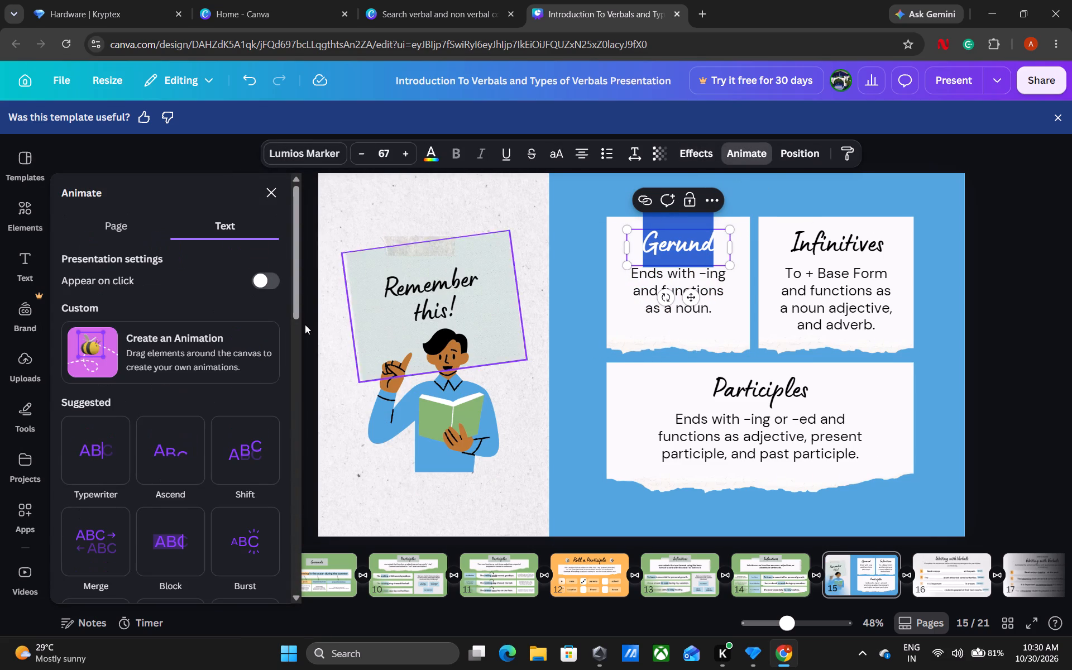
left_click(126, 442)
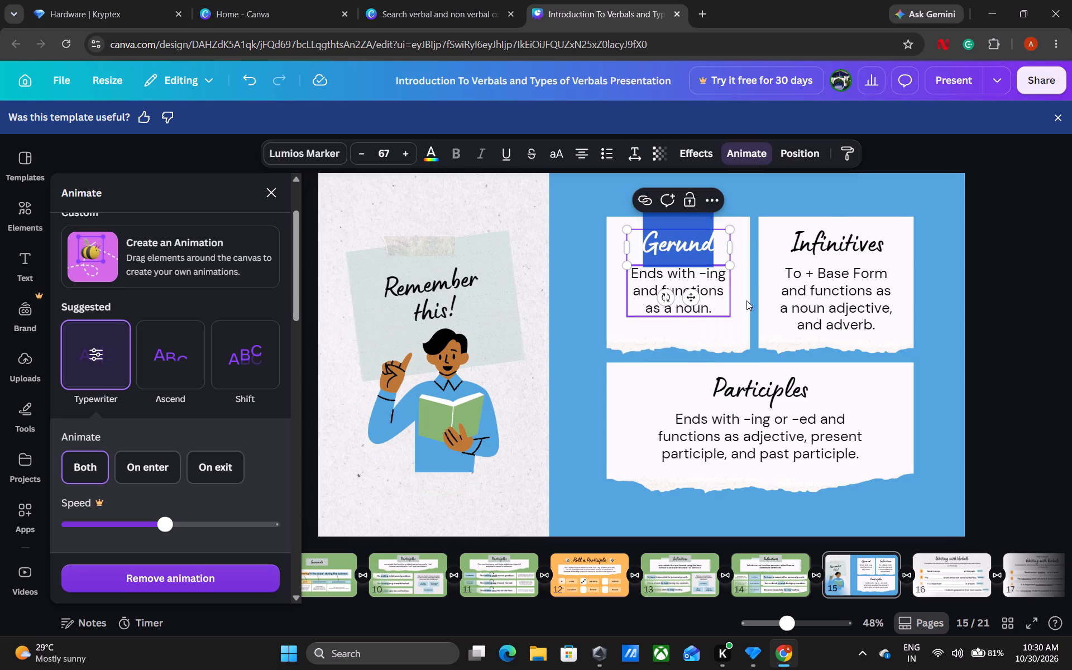
Apply the Sketch animation to the torn paper of the Infinitives card.
left_click(763, 292)
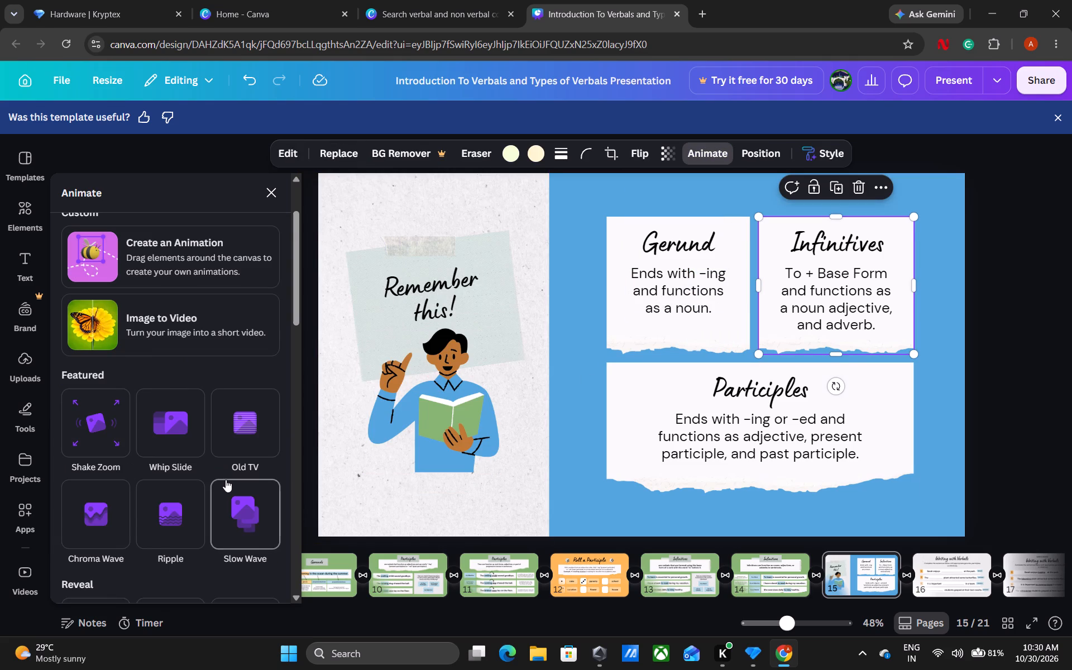
scroll(226, 480, "down", 2)
left_click(199, 536)
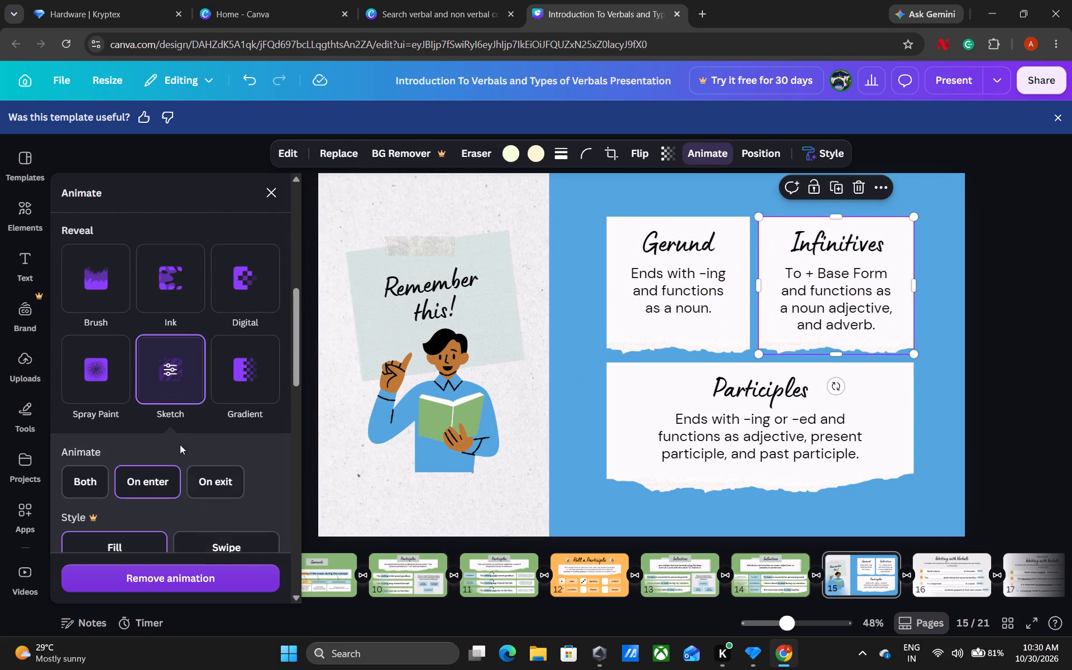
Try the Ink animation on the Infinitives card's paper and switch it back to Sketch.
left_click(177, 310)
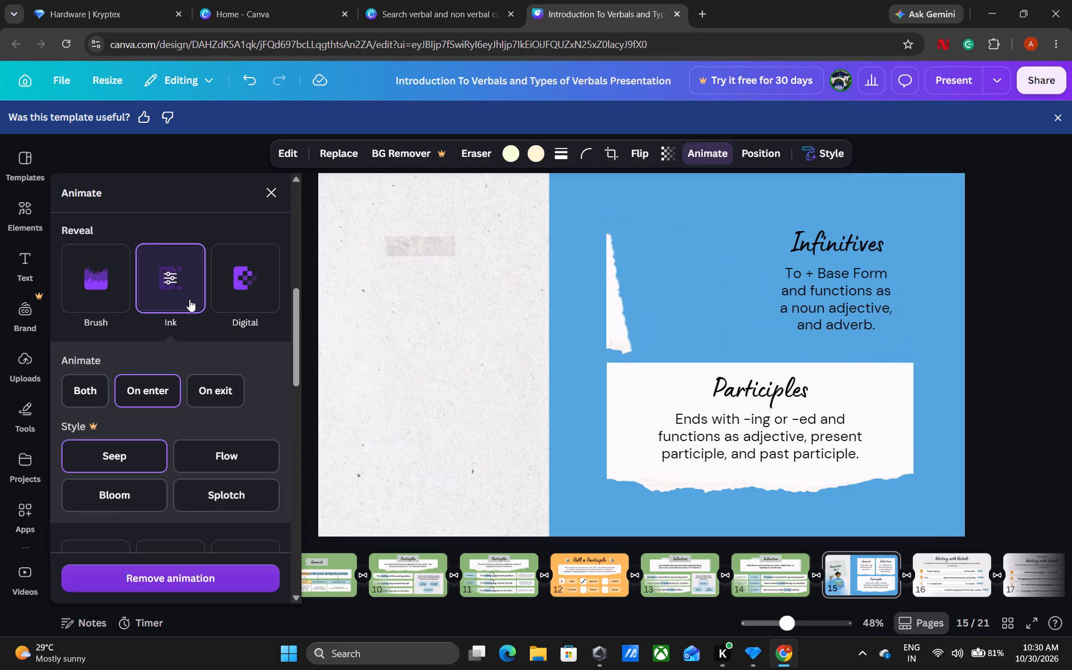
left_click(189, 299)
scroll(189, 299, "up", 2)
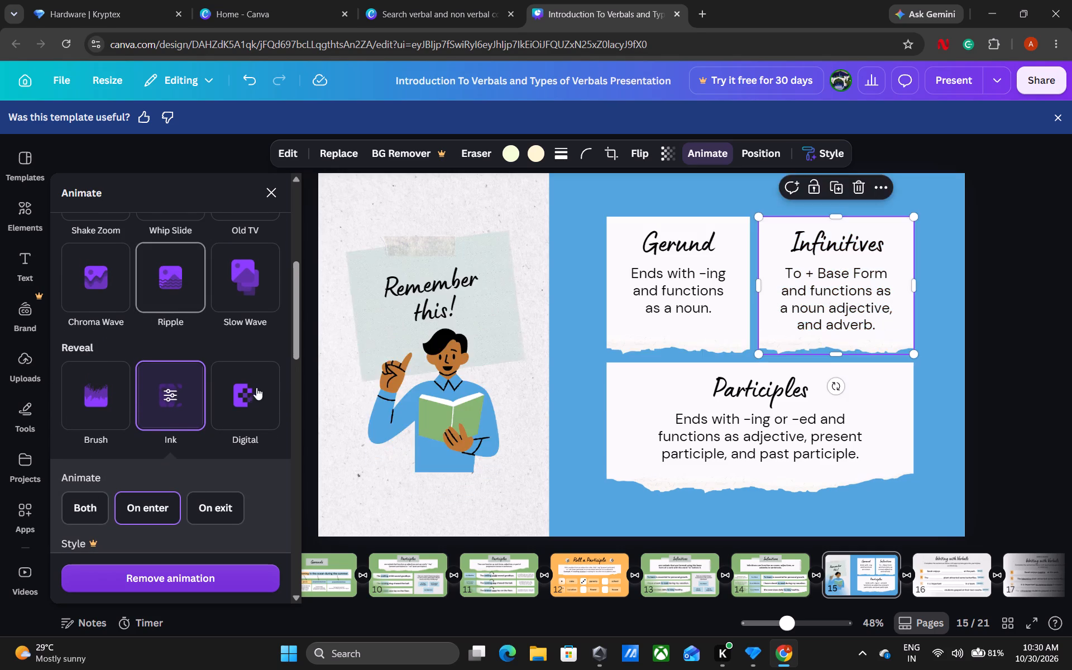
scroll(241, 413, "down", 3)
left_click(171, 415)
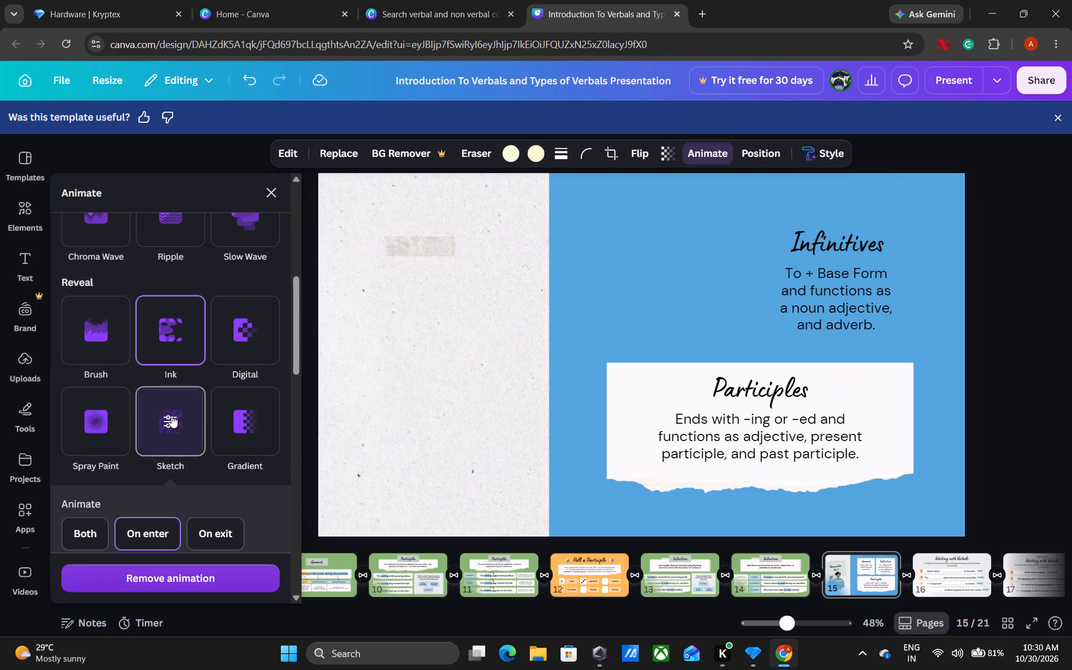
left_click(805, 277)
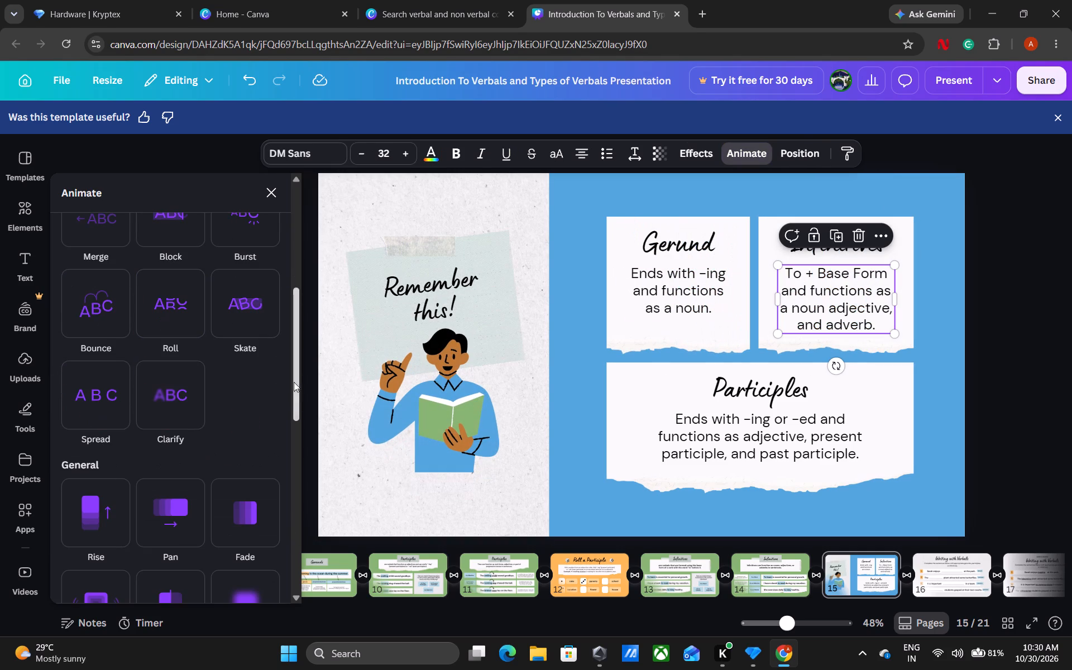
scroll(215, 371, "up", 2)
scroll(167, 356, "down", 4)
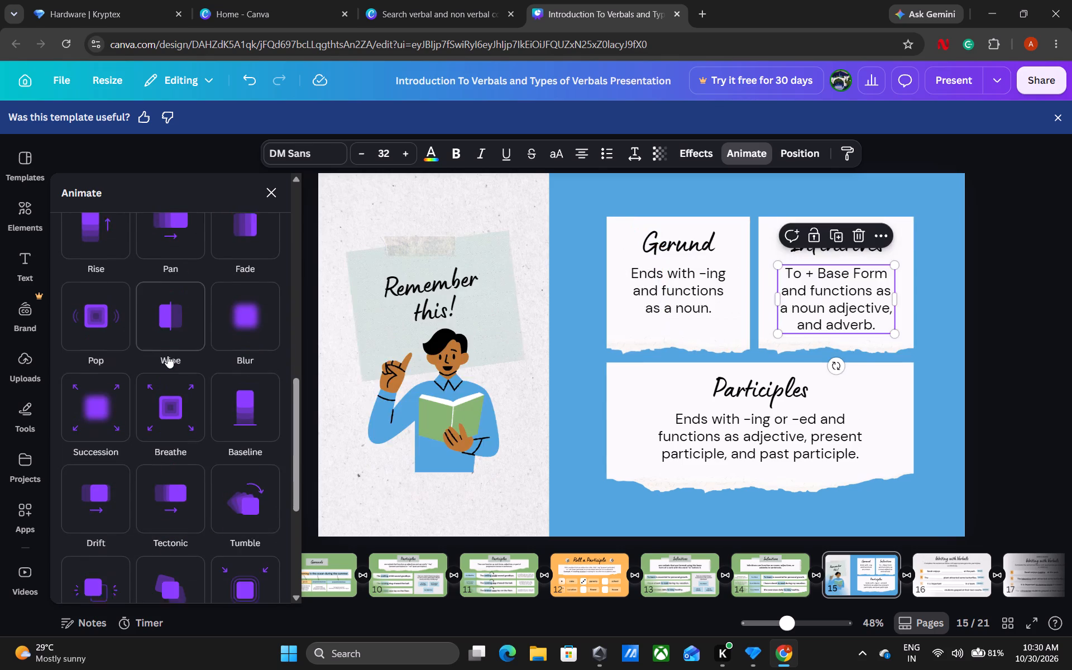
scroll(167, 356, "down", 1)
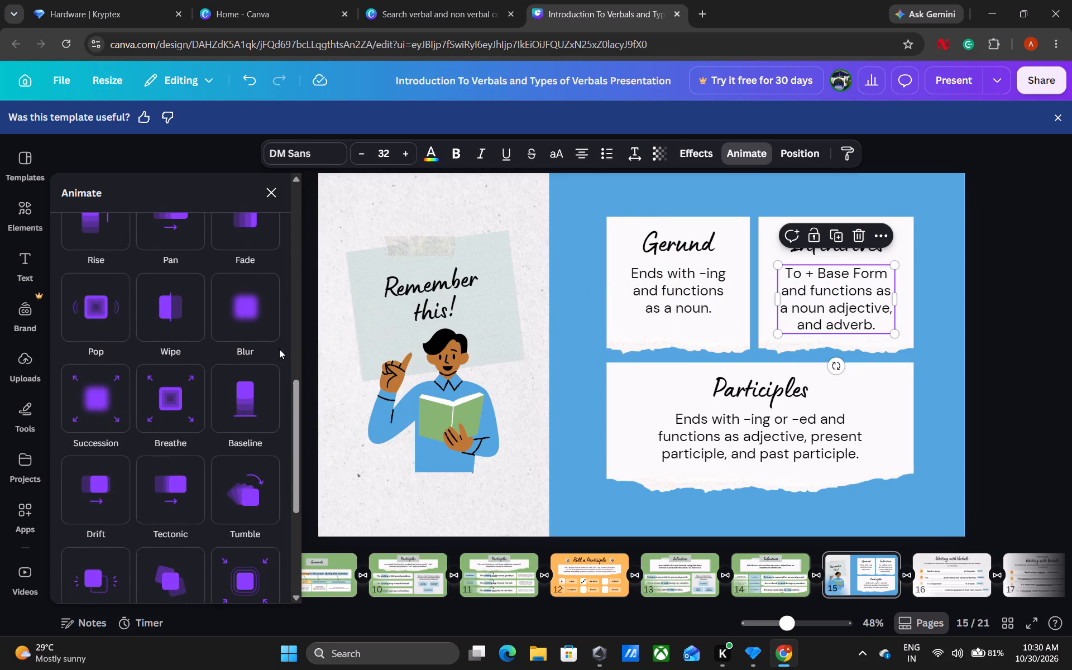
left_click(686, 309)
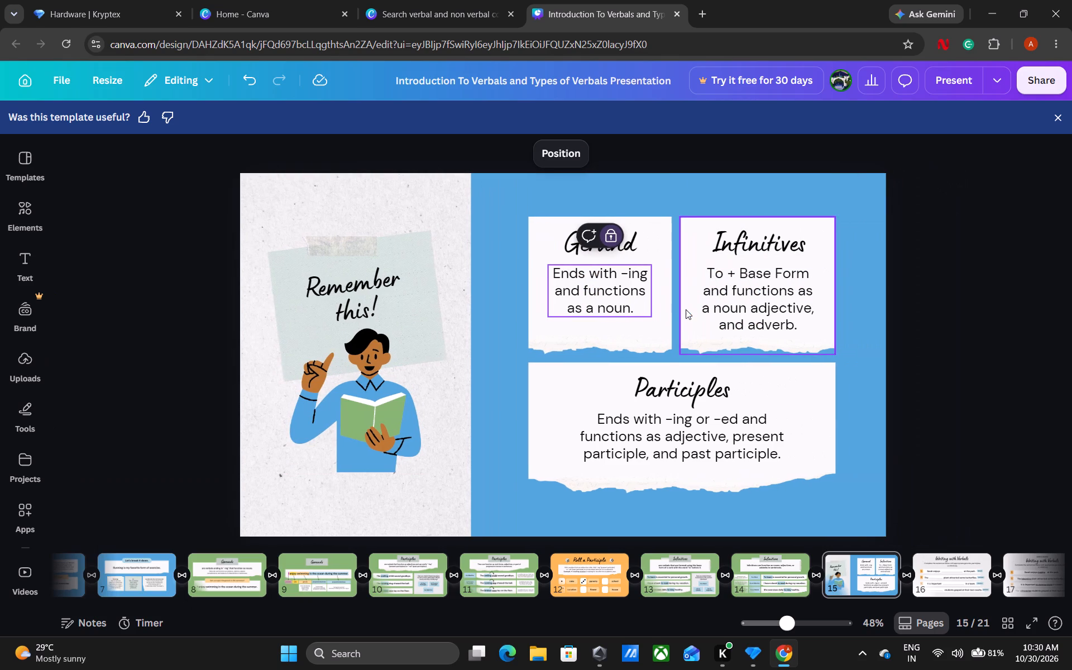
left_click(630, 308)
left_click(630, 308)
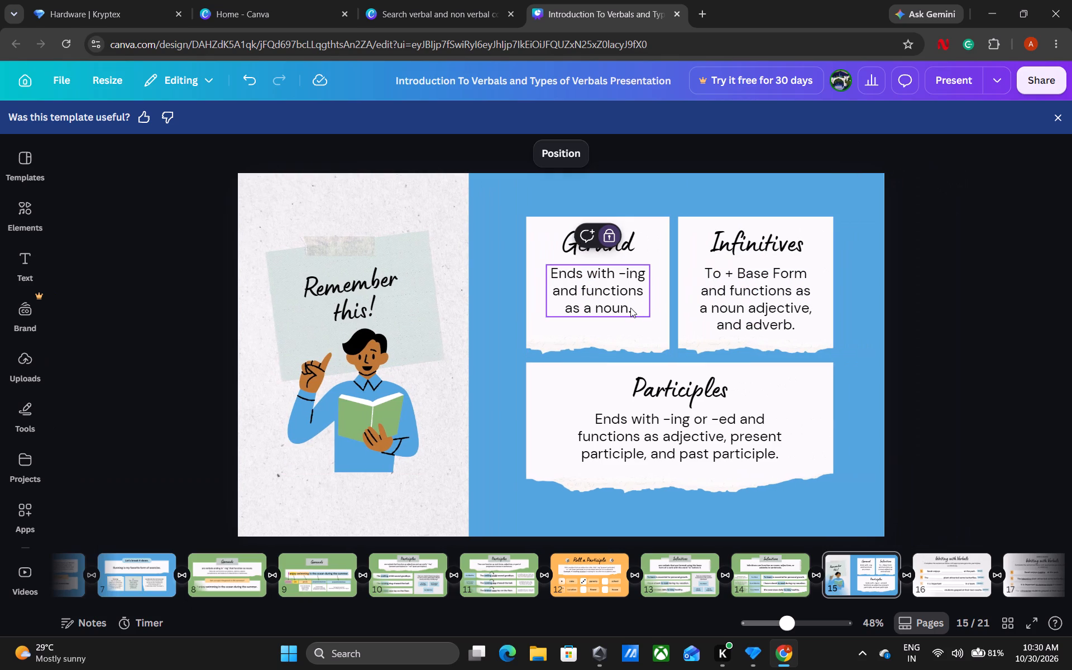
Present slide 15 full screen to review its animations, and exit the presentation.
left_click(1034, 625)
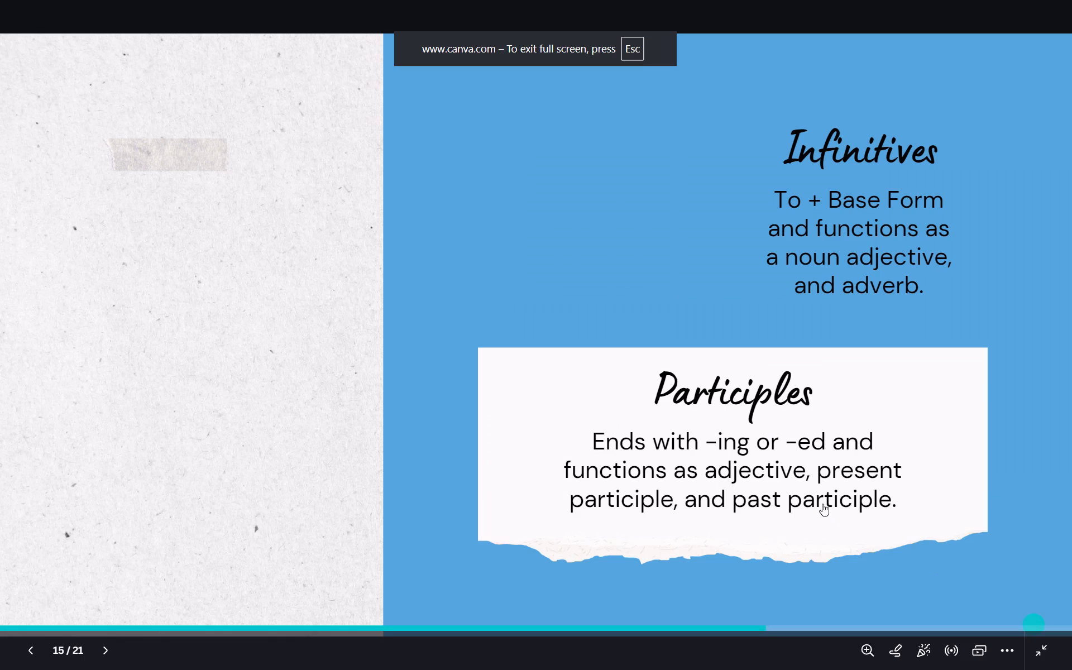
key("Escape")
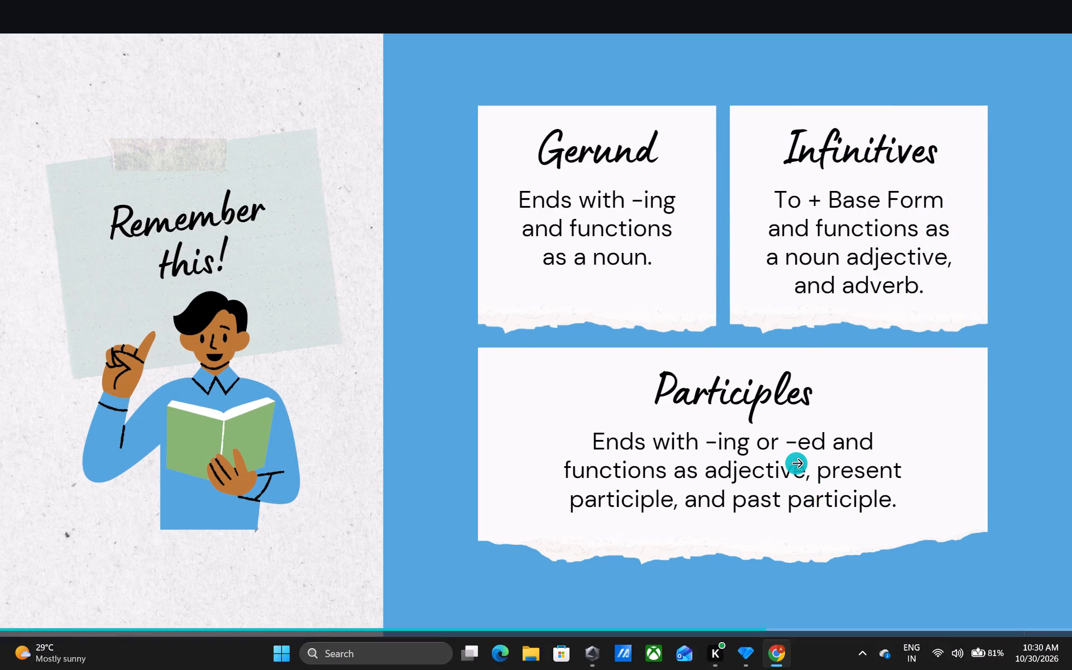